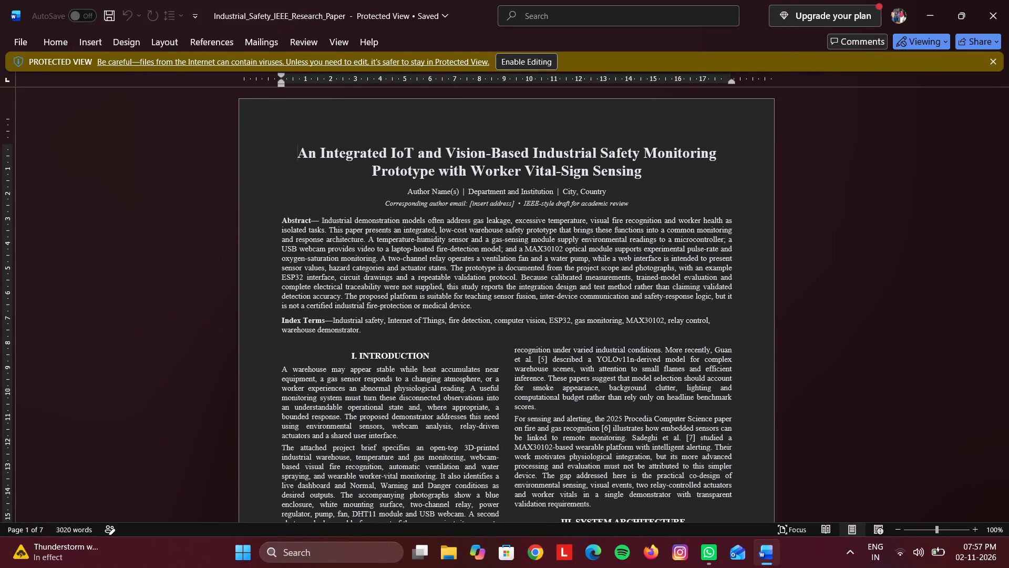
# Enable editing for the protected Industrial_Safety_IEEE_Research_Paper document.
pyautogui.click(503, 58)
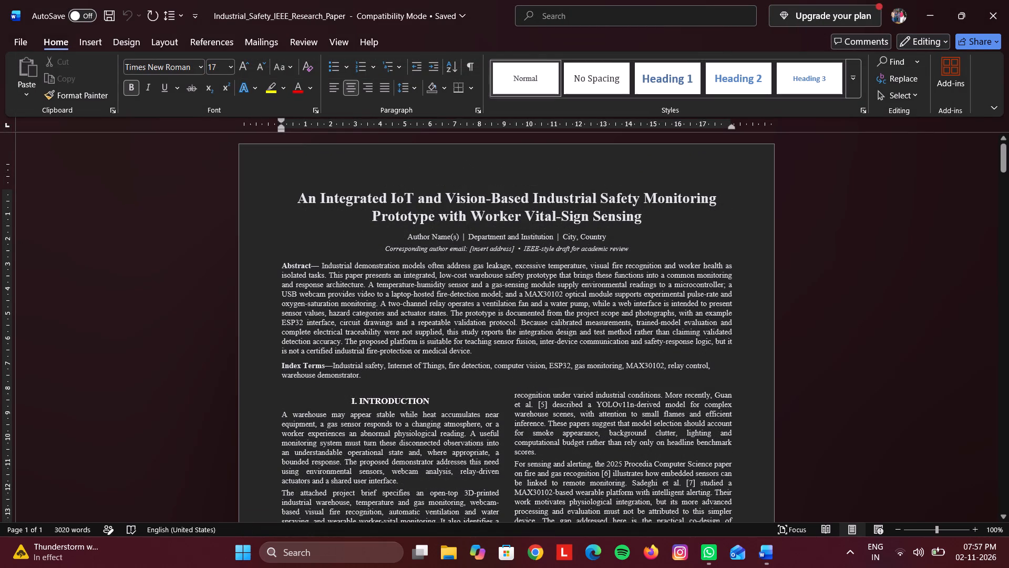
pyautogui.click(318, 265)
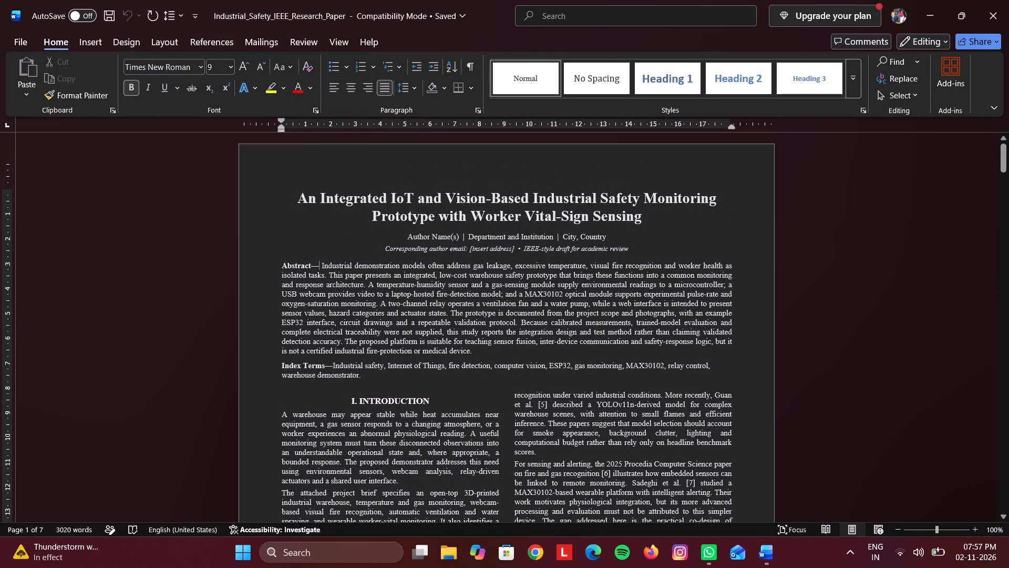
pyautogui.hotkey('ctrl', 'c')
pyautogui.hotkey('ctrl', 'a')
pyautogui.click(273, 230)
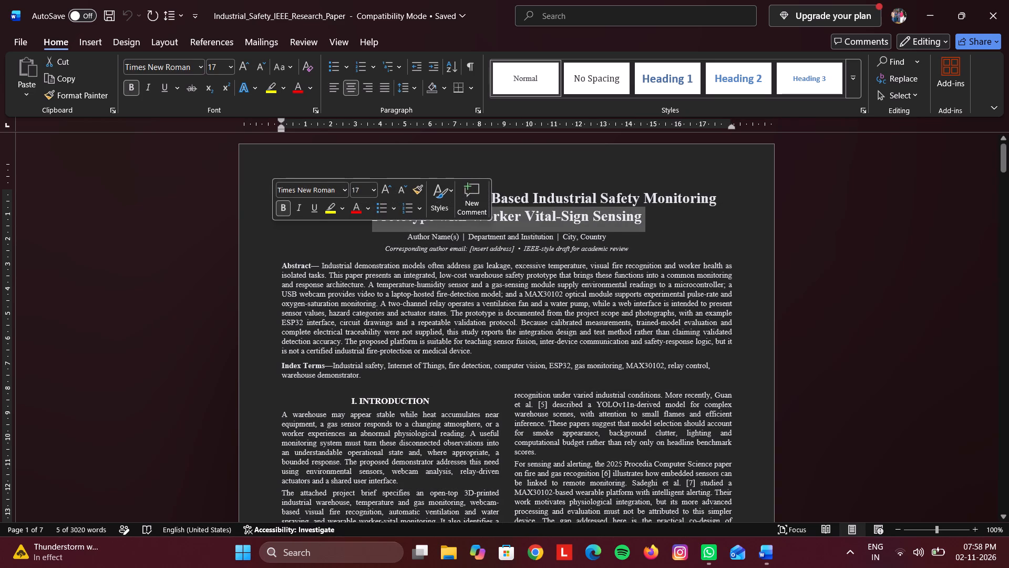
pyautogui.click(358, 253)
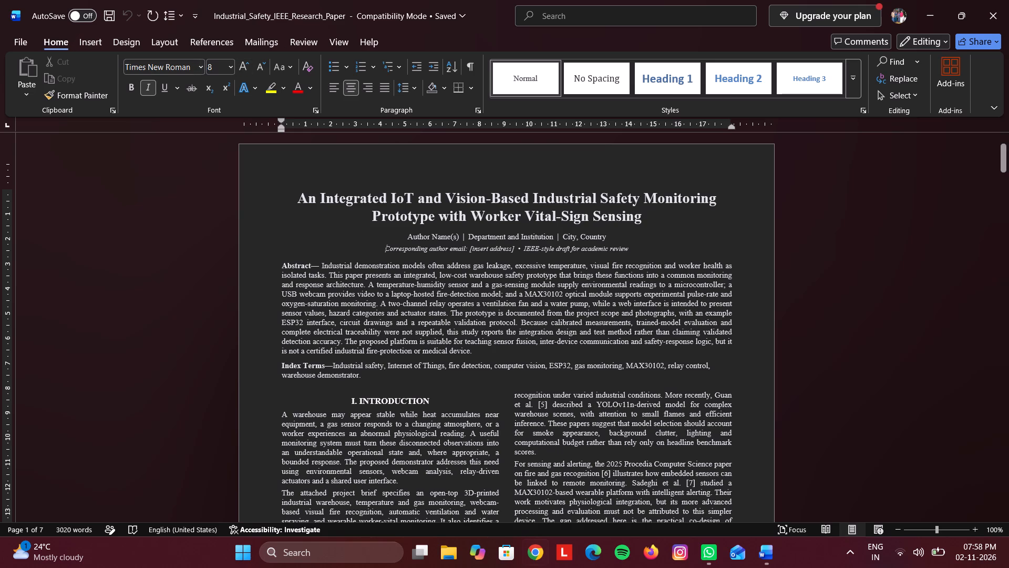
# In File Explorer, open the MP confrence Paper 2 Word document from the Major Project folder.
pyautogui.click(452, 556)
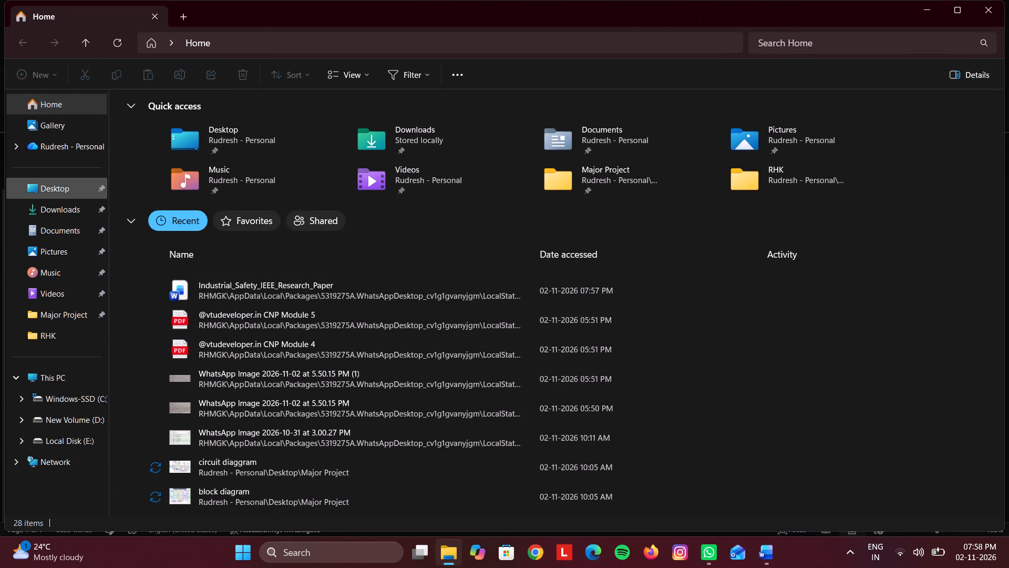
pyautogui.click(78, 319)
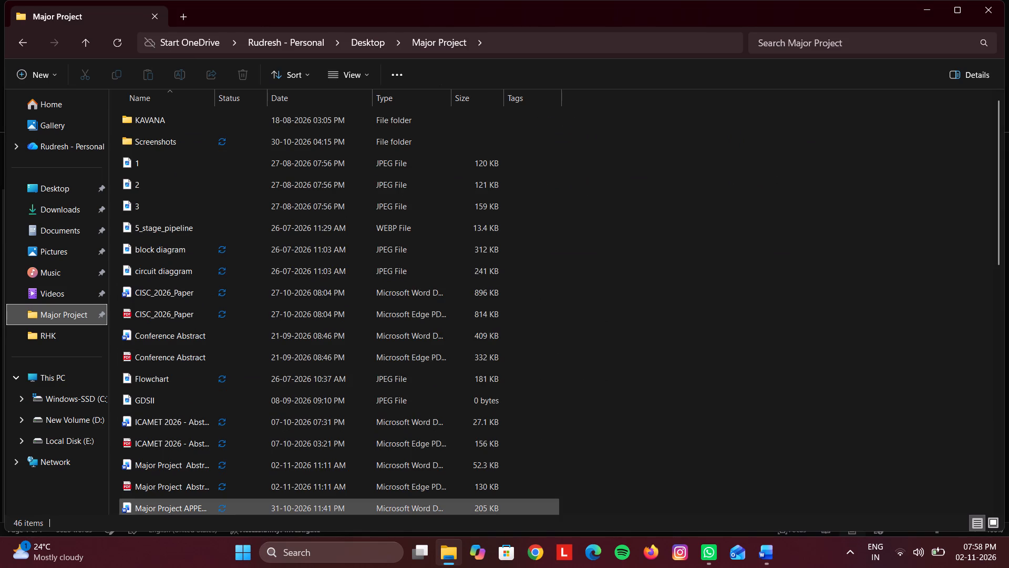
pyautogui.scroll(-1, 317, 539)
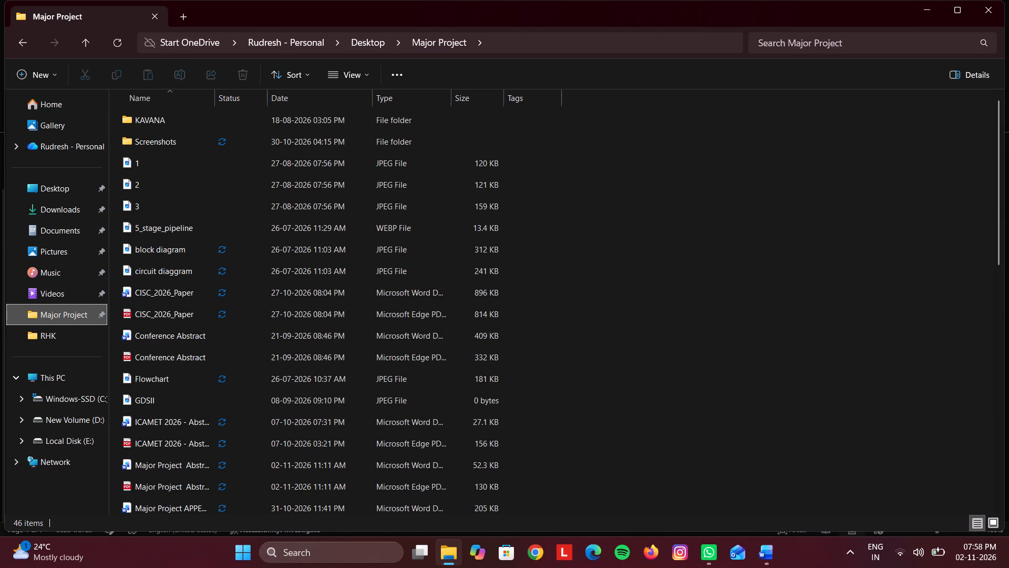
pyautogui.scroll(-3, 321, 514)
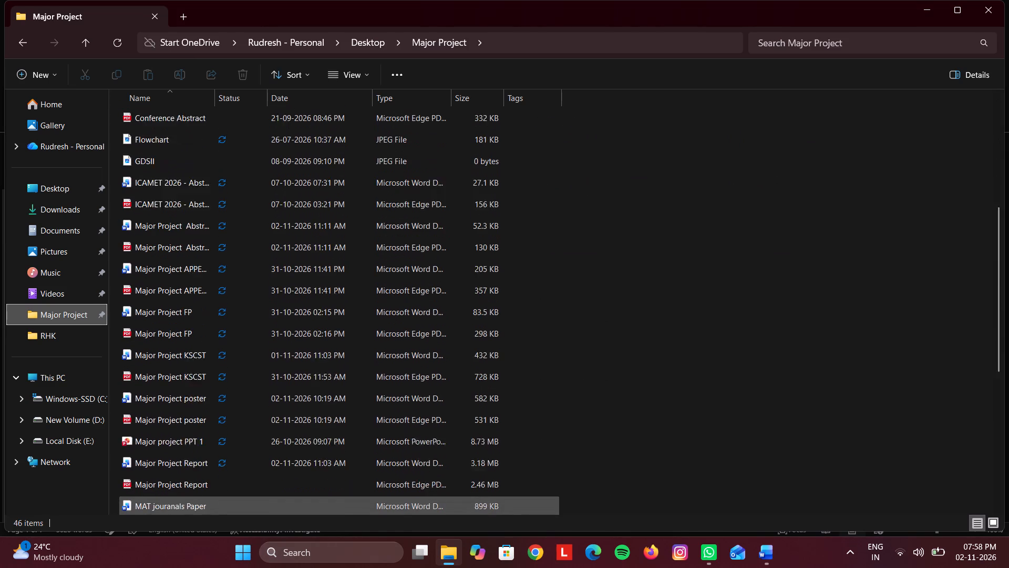
pyautogui.scroll(-1, 321, 514)
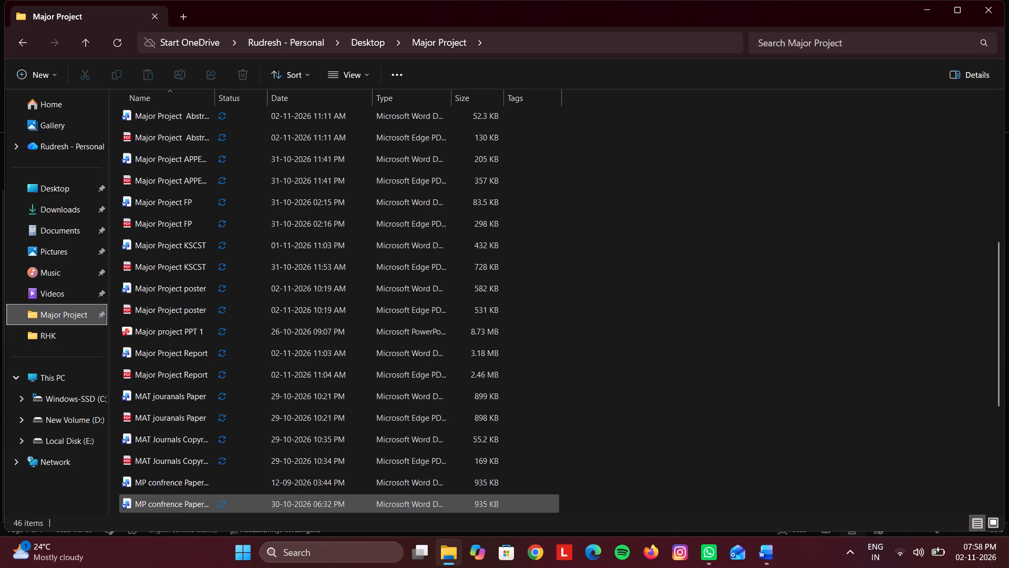
pyautogui.click(222, 503)
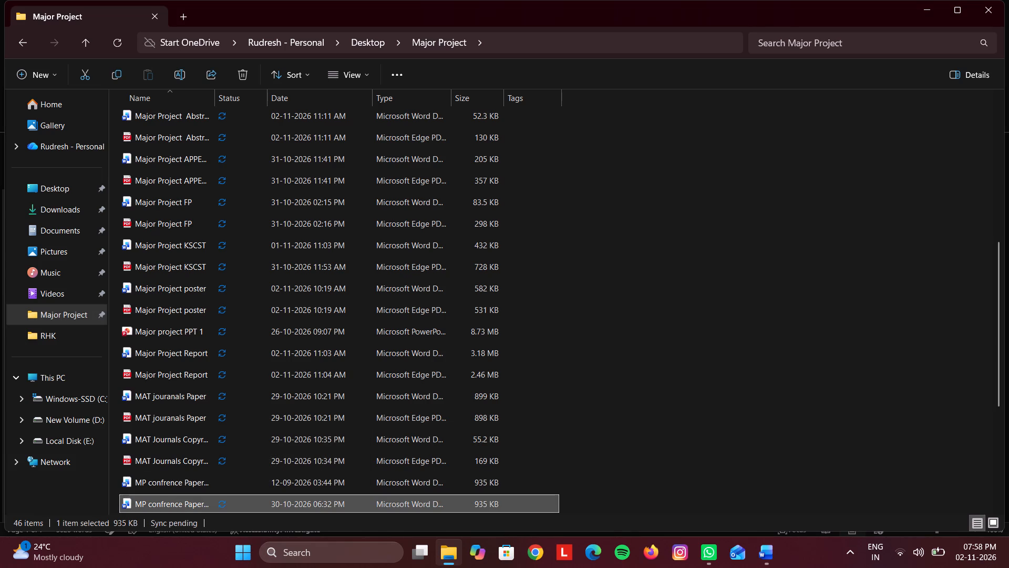
pyautogui.doubleClick(207, 502)
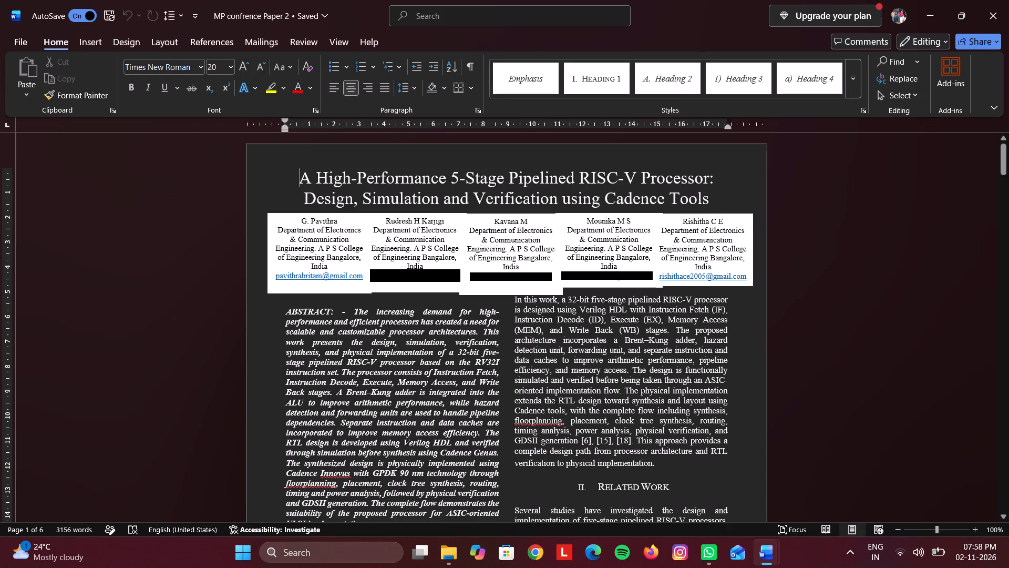
# Examine the author text boxes beneath the conference paper's title to see how the author block is built.
pyautogui.moveTo(276, 217); pyautogui.dragTo(316, 246)
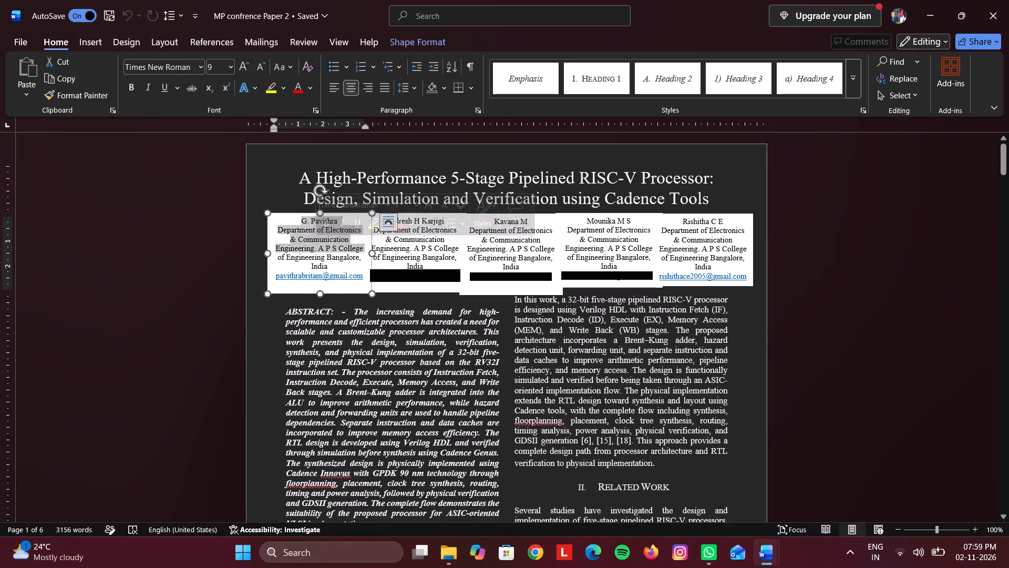
pyautogui.click(263, 179)
pyautogui.click(290, 228)
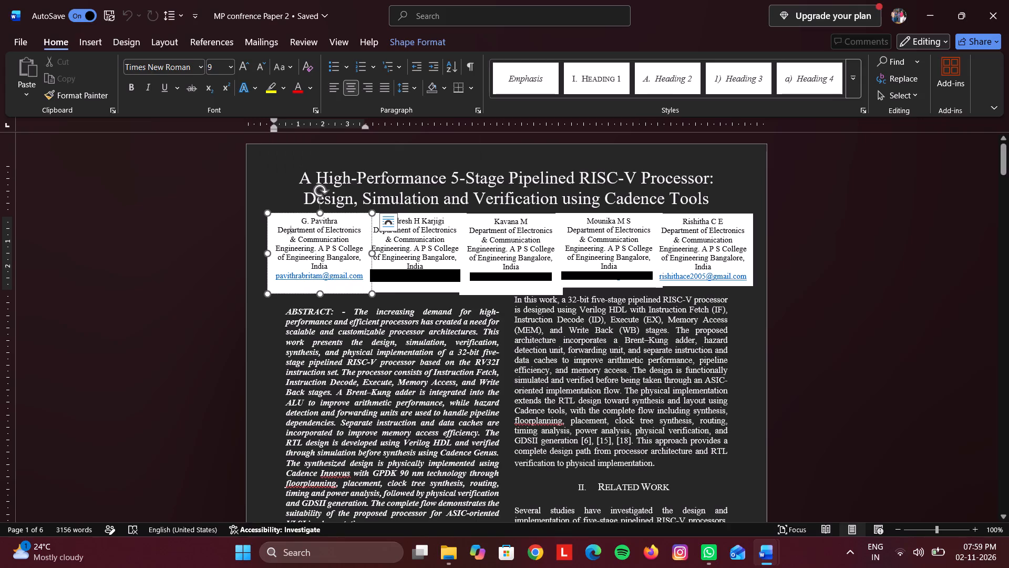
pyautogui.click(421, 236)
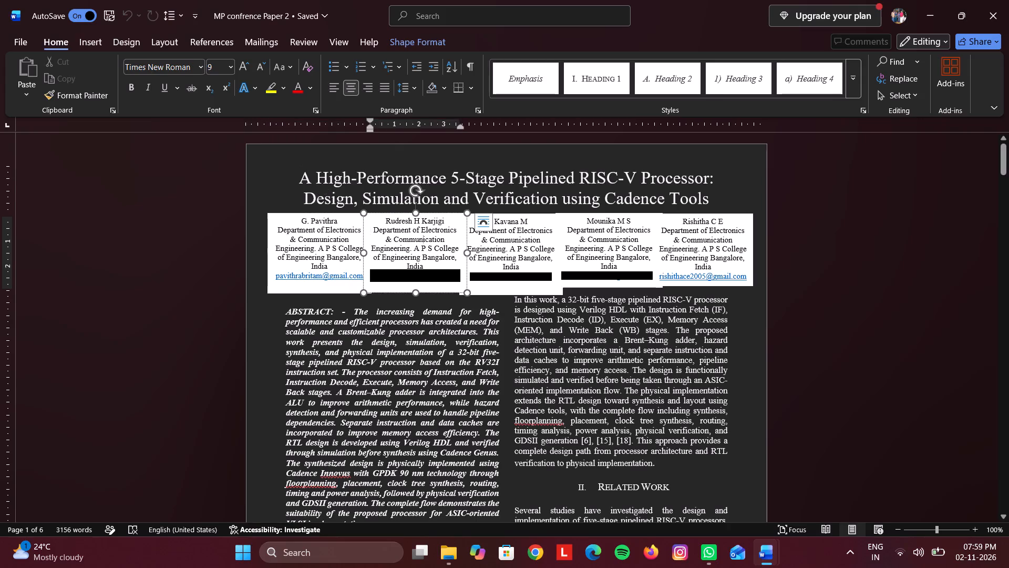
pyautogui.click(543, 252)
pyautogui.click(598, 257)
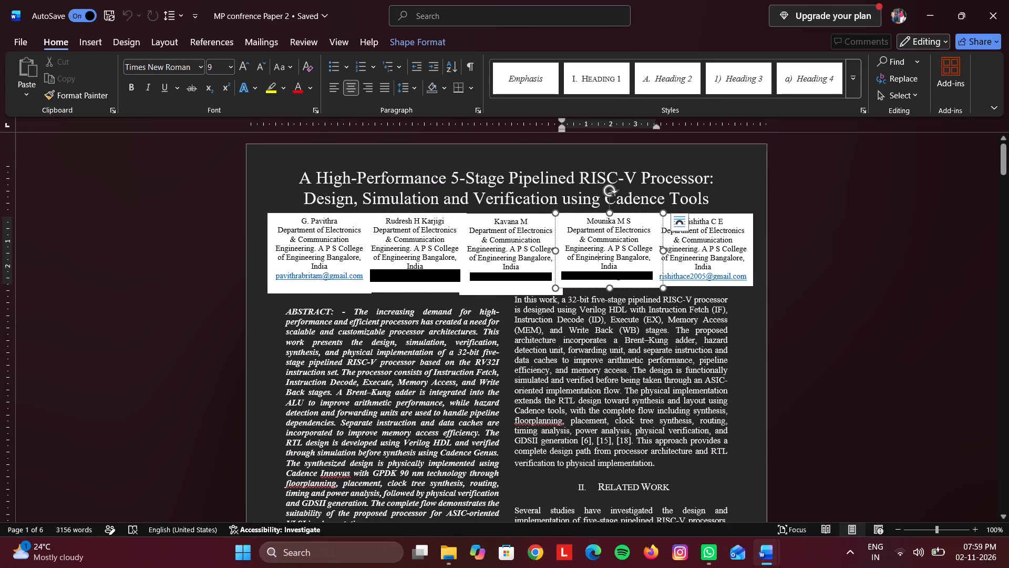
pyautogui.click(686, 253)
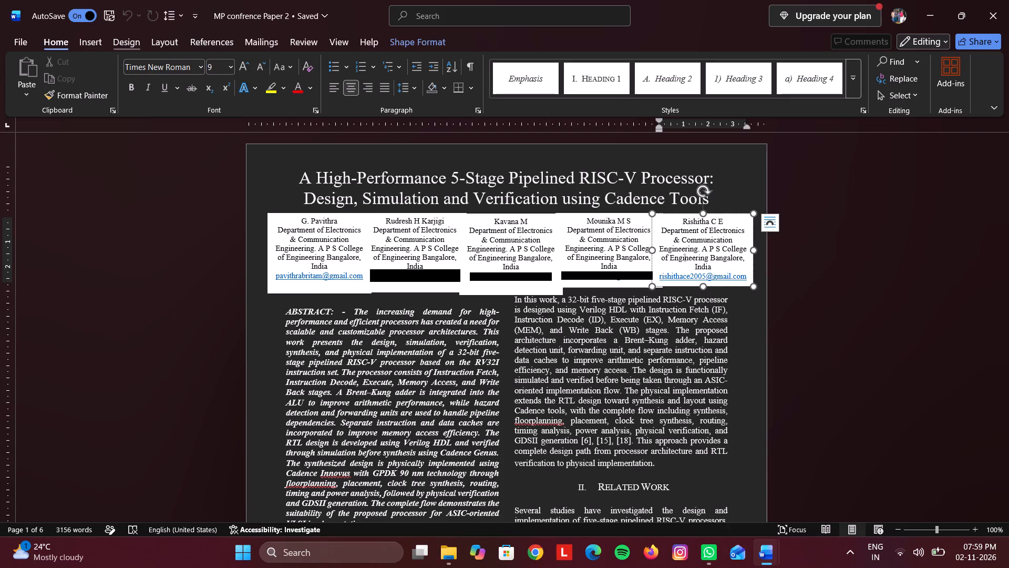
# Return to the Industrial_Safety_IEEE_Research_Paper document and delete the placeholder author line and the corresponding-author line under the title.
pyautogui.hotkey('alt', 'Tab')
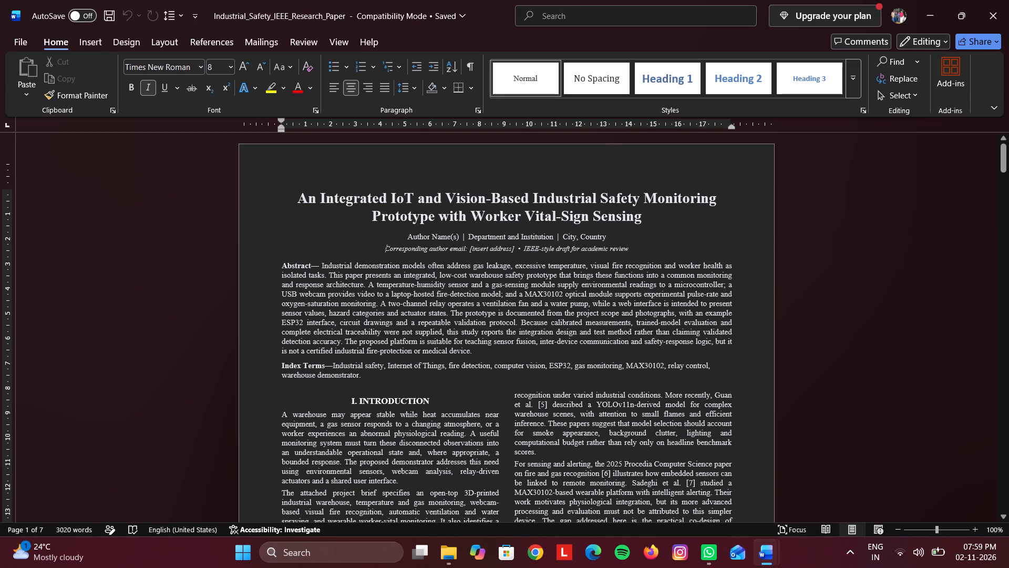
pyautogui.click(409, 239)
pyautogui.scroll(-1, 414, 242)
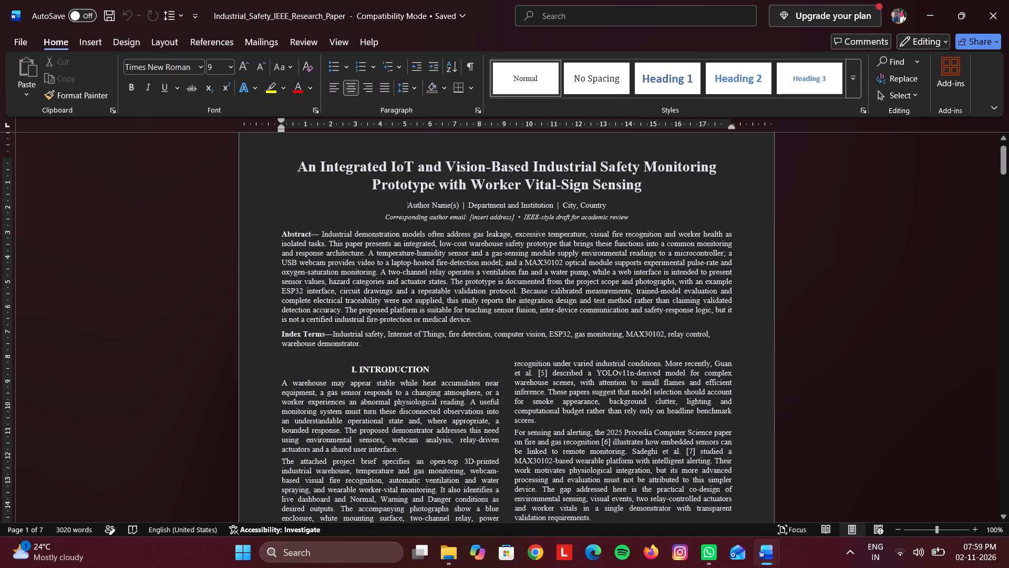
pyautogui.moveTo(403, 211); pyautogui.dragTo(566, 204)
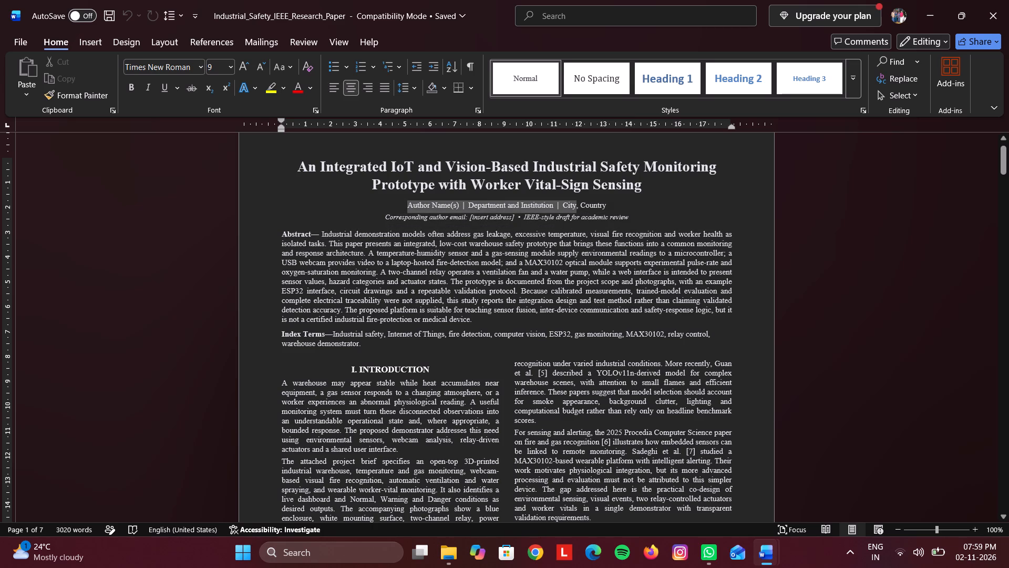
pyautogui.moveTo(566, 204); pyautogui.dragTo(632, 220)
pyautogui.rightClick(662, 209)
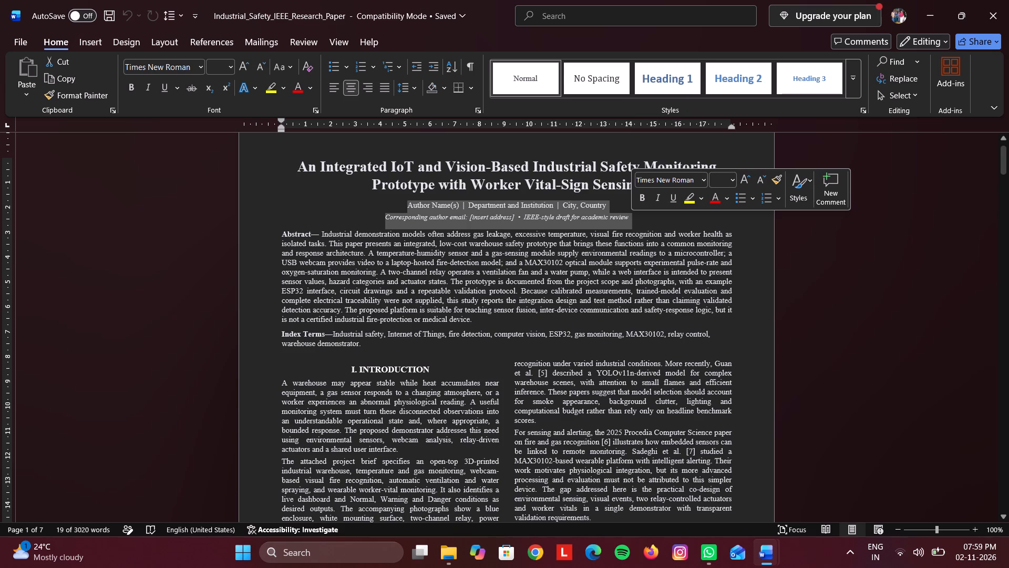
pyautogui.press('Delete')
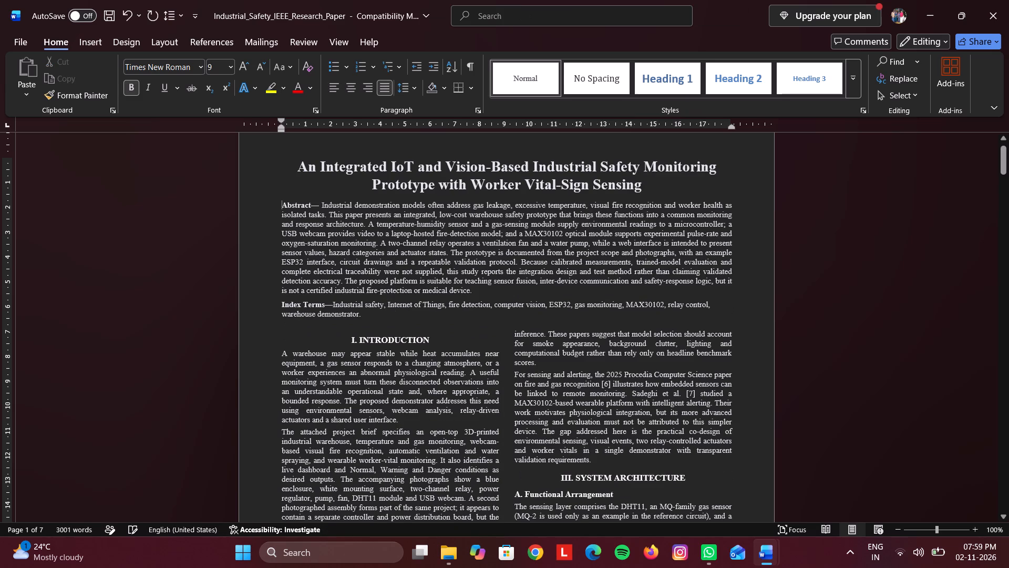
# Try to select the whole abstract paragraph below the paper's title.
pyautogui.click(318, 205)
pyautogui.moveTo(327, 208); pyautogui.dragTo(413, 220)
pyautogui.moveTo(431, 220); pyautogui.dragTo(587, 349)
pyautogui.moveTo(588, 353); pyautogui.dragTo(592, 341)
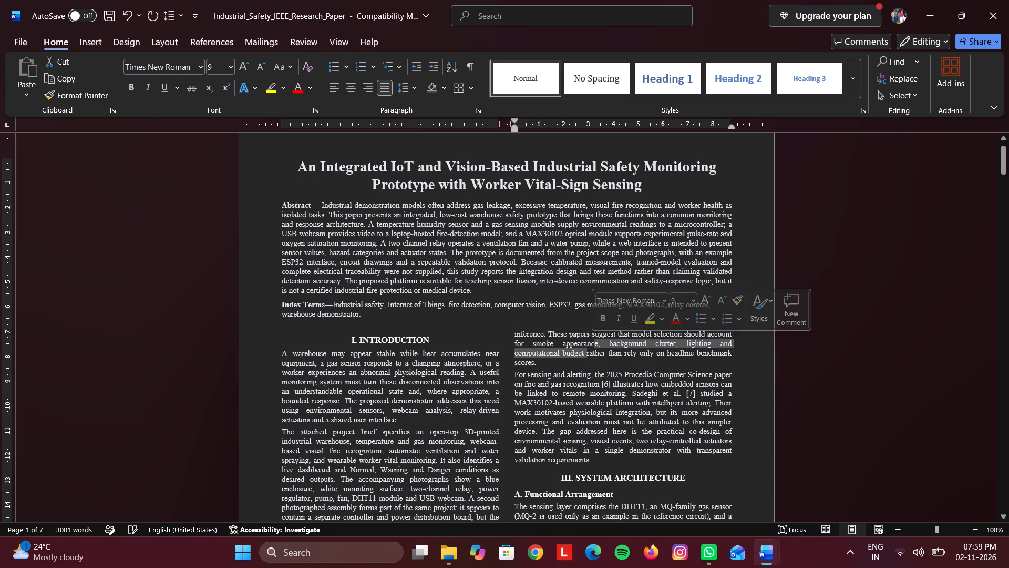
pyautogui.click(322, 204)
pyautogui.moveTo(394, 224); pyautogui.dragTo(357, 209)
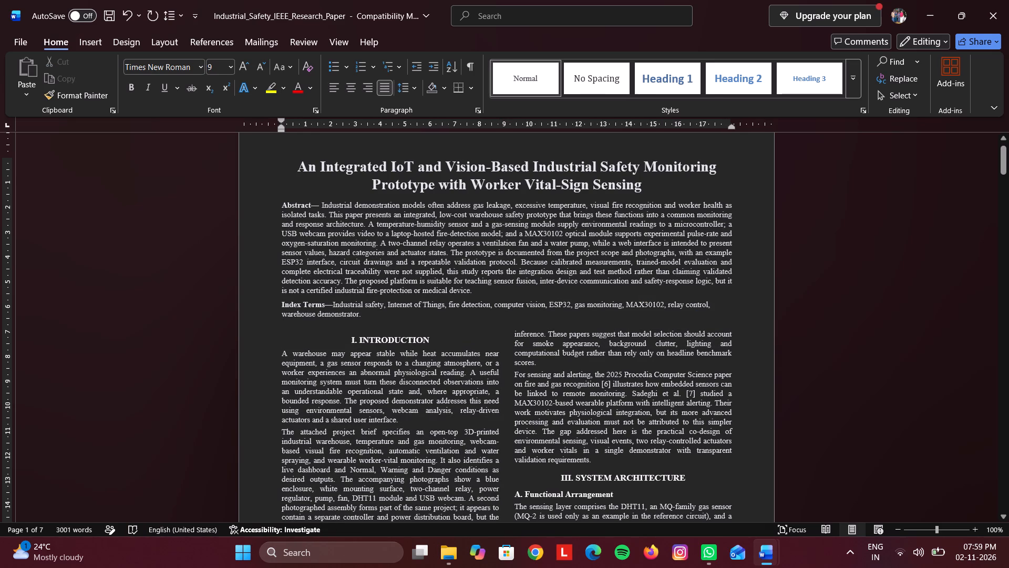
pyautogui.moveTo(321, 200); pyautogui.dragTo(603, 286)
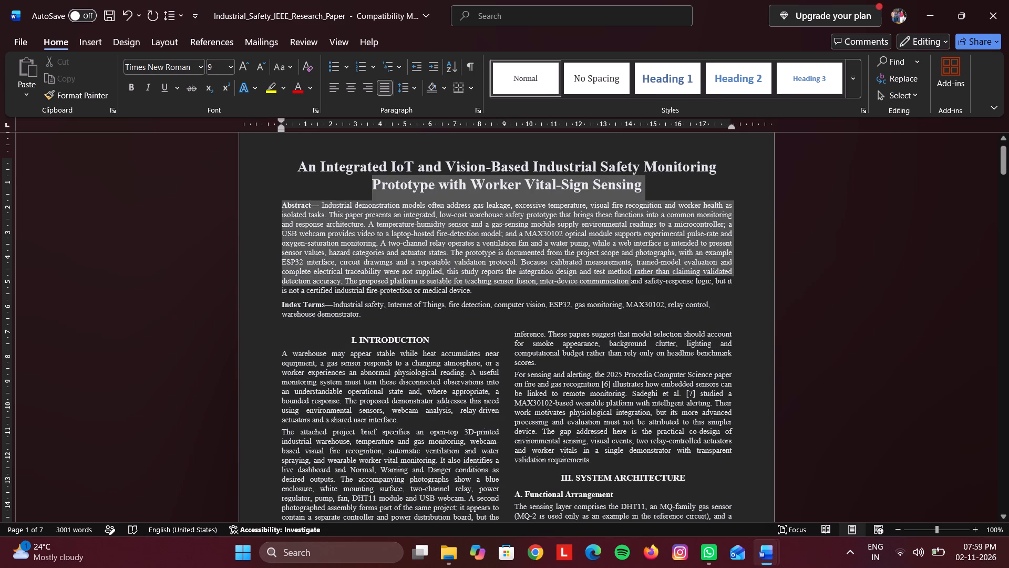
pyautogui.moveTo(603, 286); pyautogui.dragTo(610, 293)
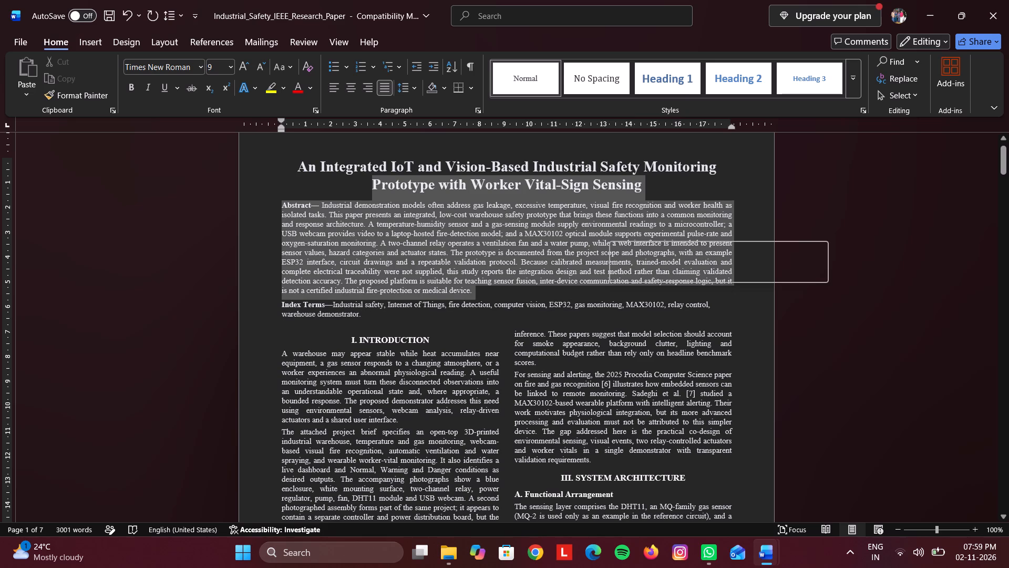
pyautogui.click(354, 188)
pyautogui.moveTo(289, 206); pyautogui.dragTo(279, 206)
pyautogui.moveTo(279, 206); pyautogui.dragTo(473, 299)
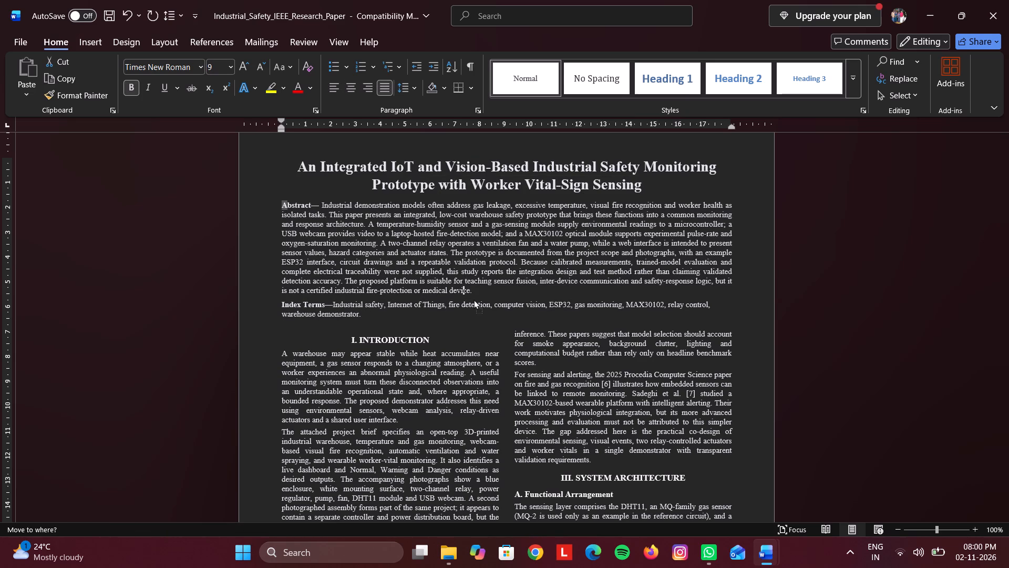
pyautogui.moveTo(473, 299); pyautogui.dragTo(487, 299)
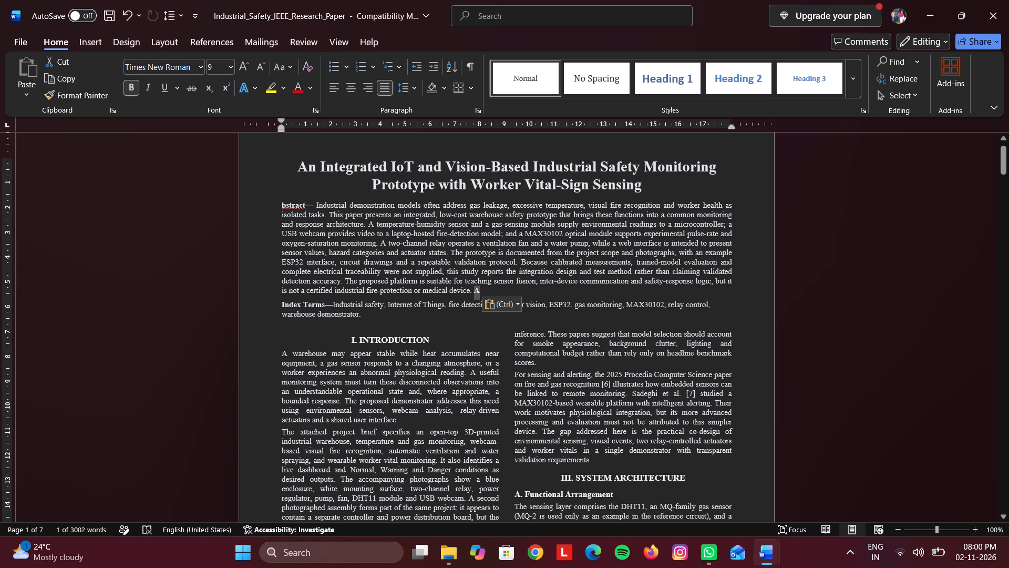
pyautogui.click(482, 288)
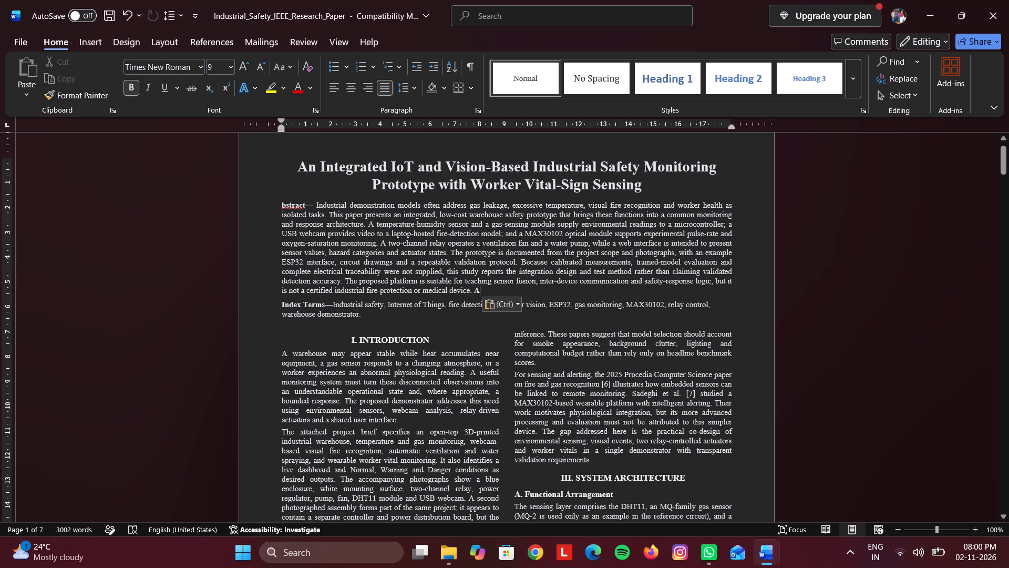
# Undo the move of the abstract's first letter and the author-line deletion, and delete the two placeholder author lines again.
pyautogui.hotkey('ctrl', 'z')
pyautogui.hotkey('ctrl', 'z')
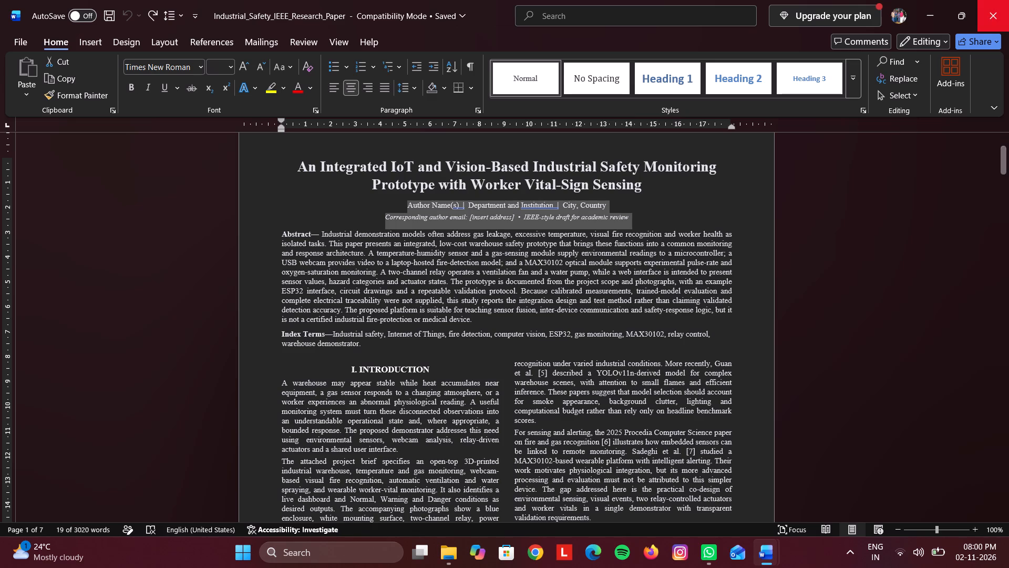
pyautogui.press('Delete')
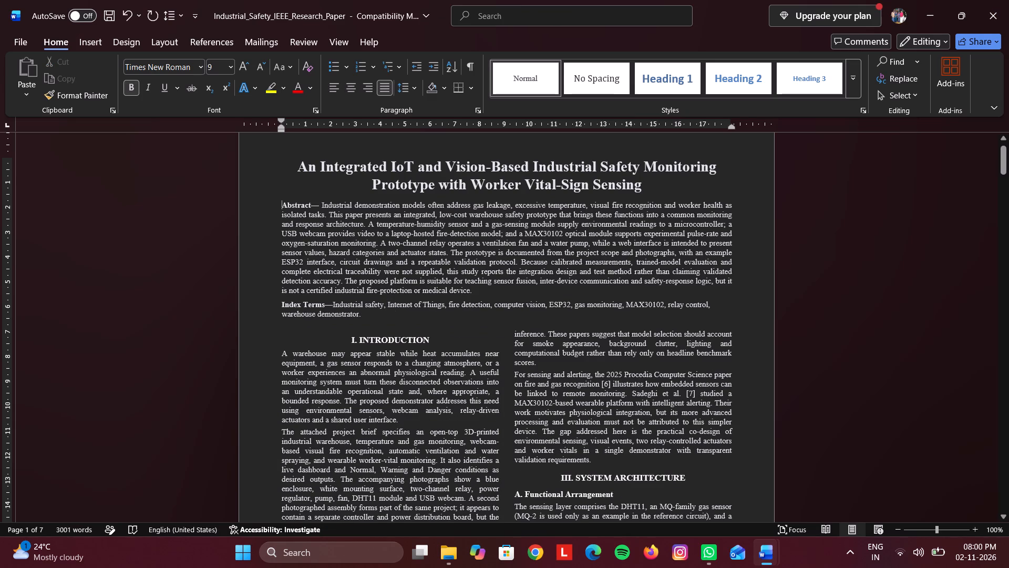
# Cut the Abstract and Index Terms paragraphs from beneath the title.
pyautogui.moveTo(284, 206); pyautogui.dragTo(362, 313)
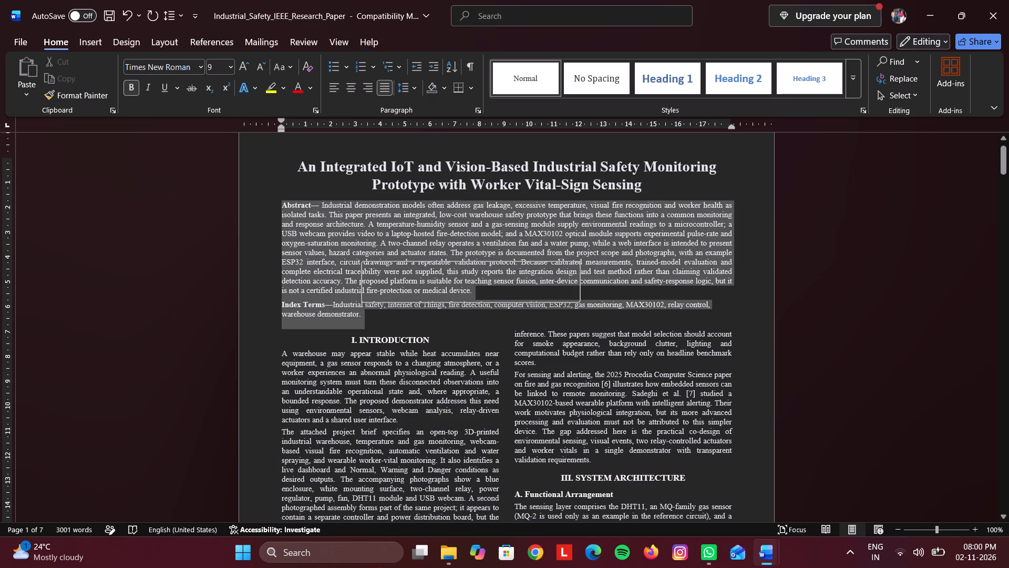
pyautogui.hotkey('ctrl', 'x')
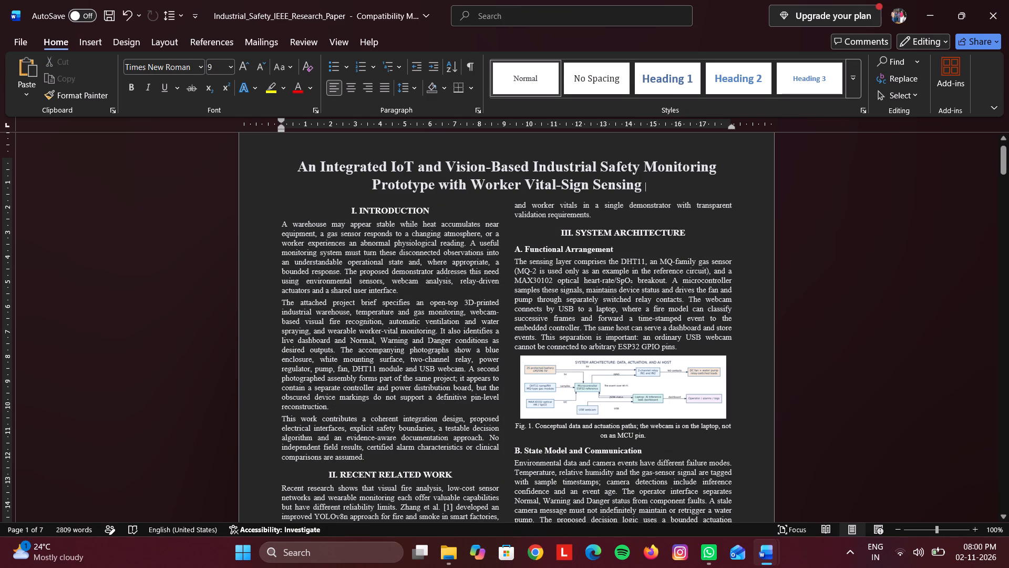
# Add blank lines above the I. INTRODUCTION heading and paste the cut Abstract and Index Terms paragraphs there in the two-column section.
pyautogui.click(351, 209)
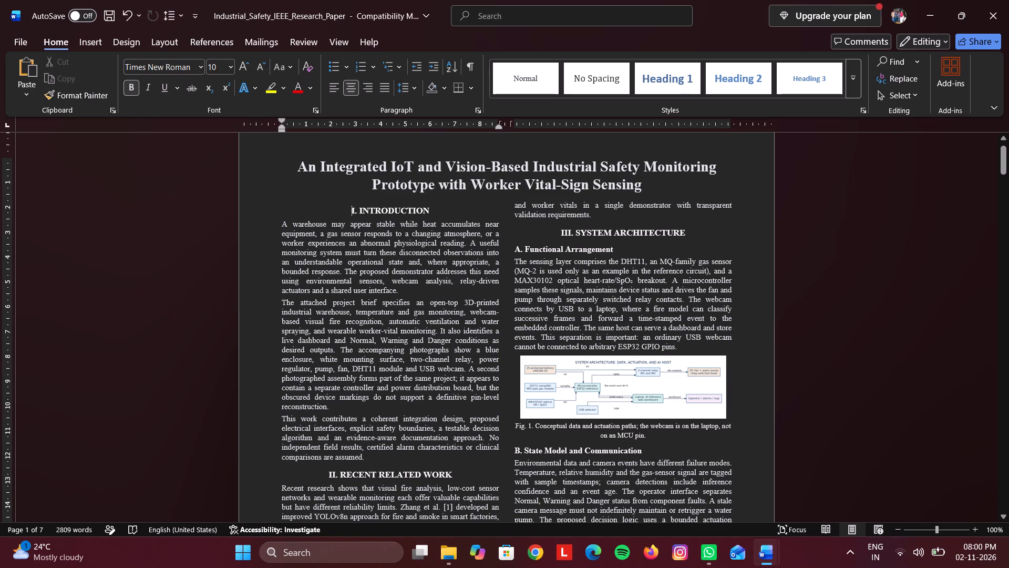
pyautogui.press('Return')
pyautogui.press('Return')
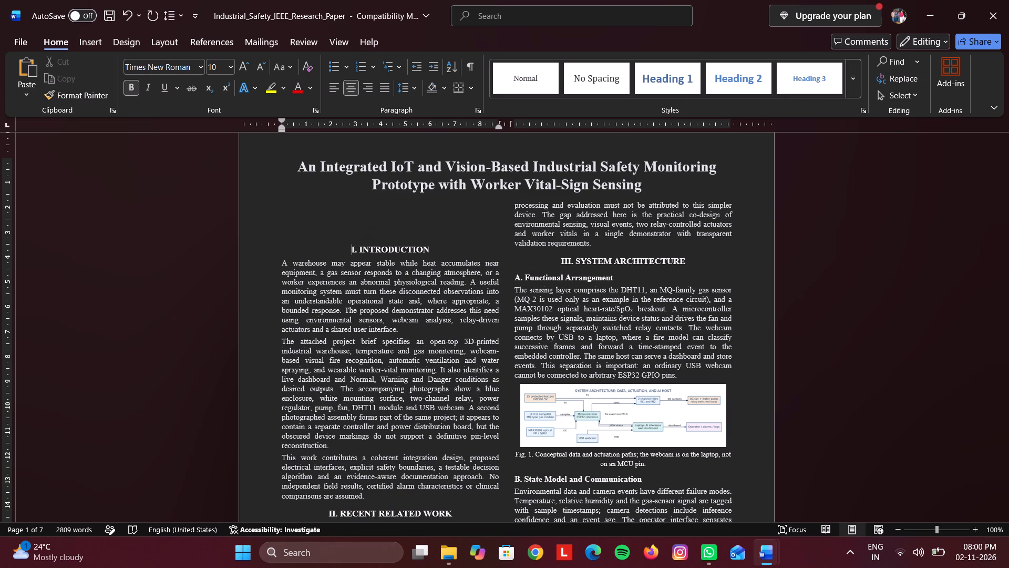
pyautogui.press('Up')
pyautogui.hotkey('ctrl', 'v')
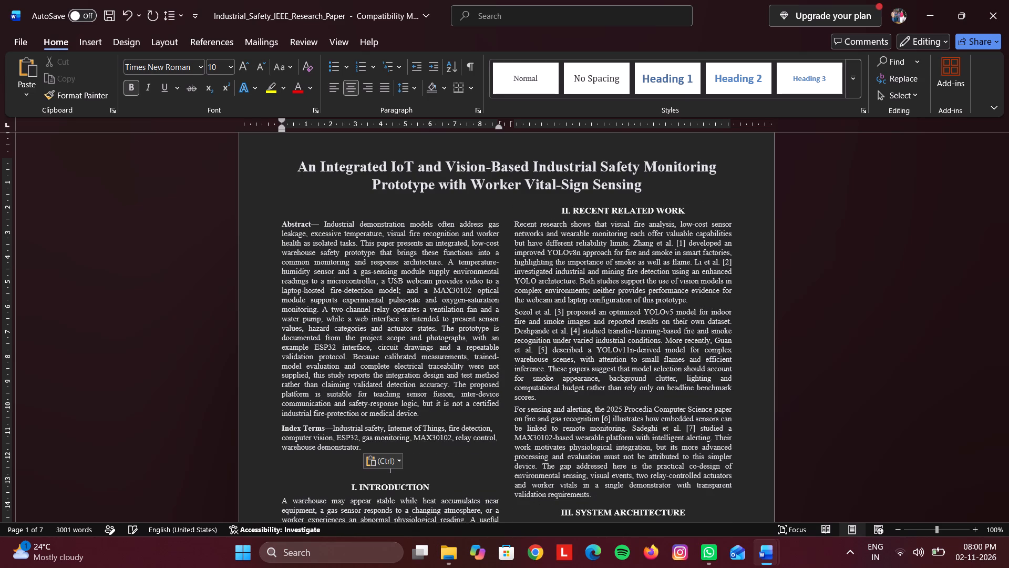
# Italicize the whole Abstract and Index Terms paragraphs.
pyautogui.scroll(-1, 552, 263)
pyautogui.scroll(3, 486, 331)
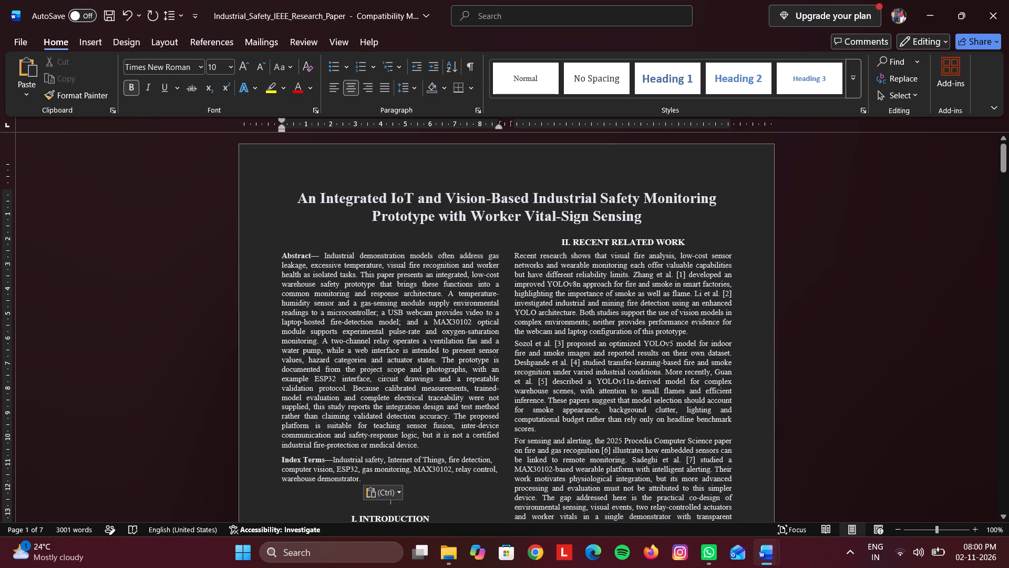
pyautogui.moveTo(282, 248); pyautogui.dragTo(307, 253)
pyautogui.moveTo(307, 253); pyautogui.dragTo(412, 446)
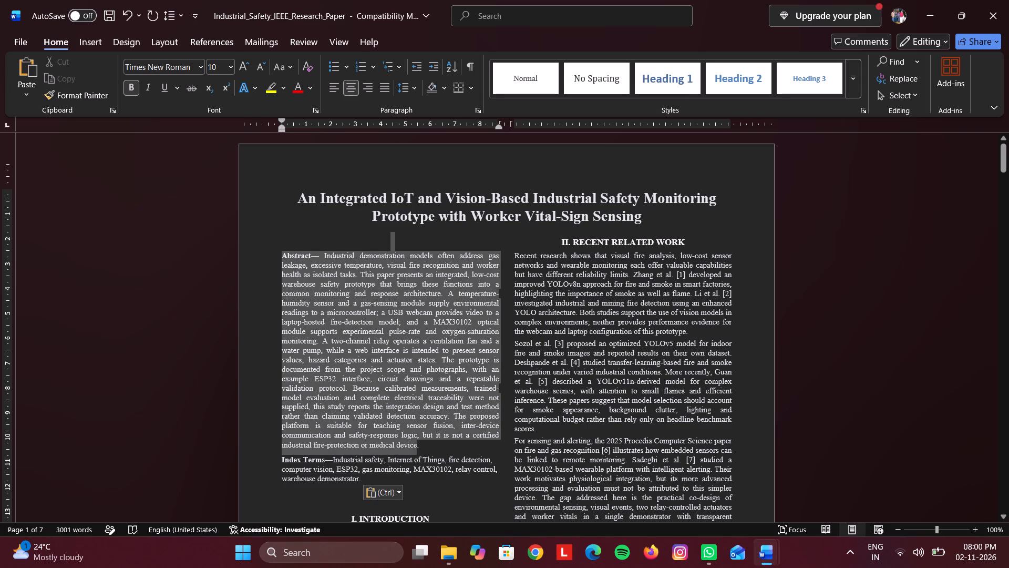
pyautogui.moveTo(412, 446); pyautogui.dragTo(364, 478)
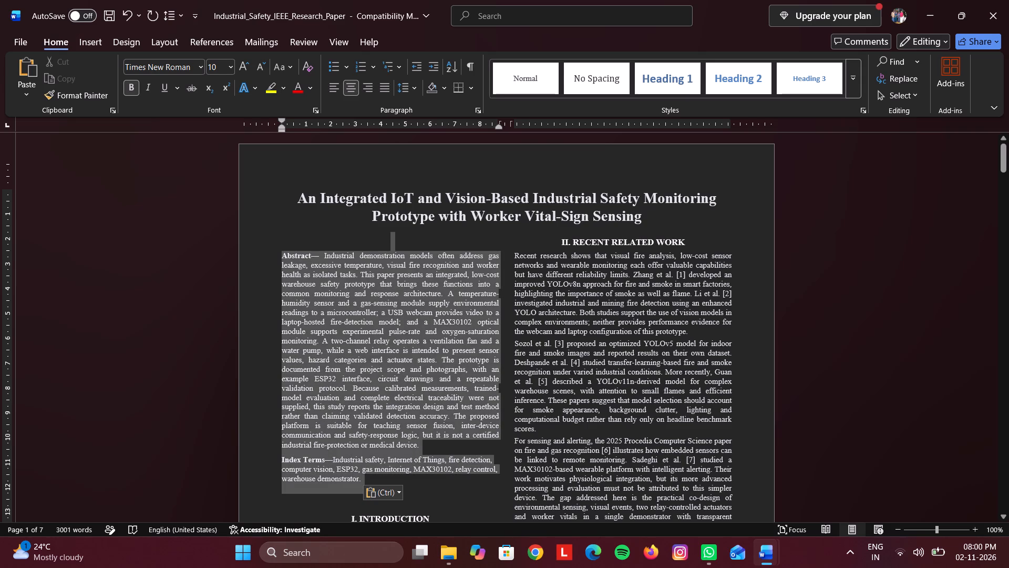
pyautogui.moveTo(364, 478); pyautogui.dragTo(364, 479)
pyautogui.click(389, 455)
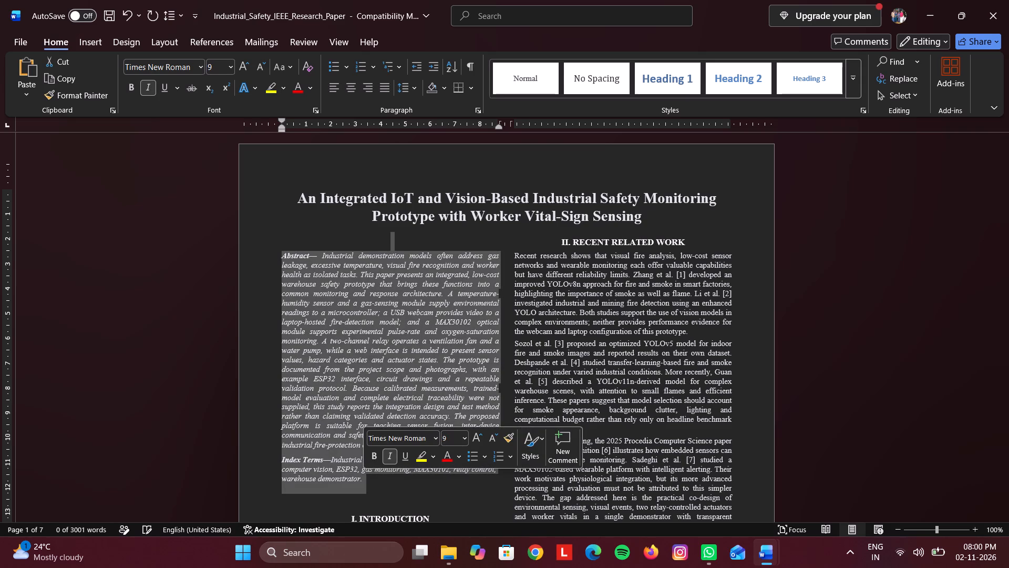
pyautogui.click(355, 359)
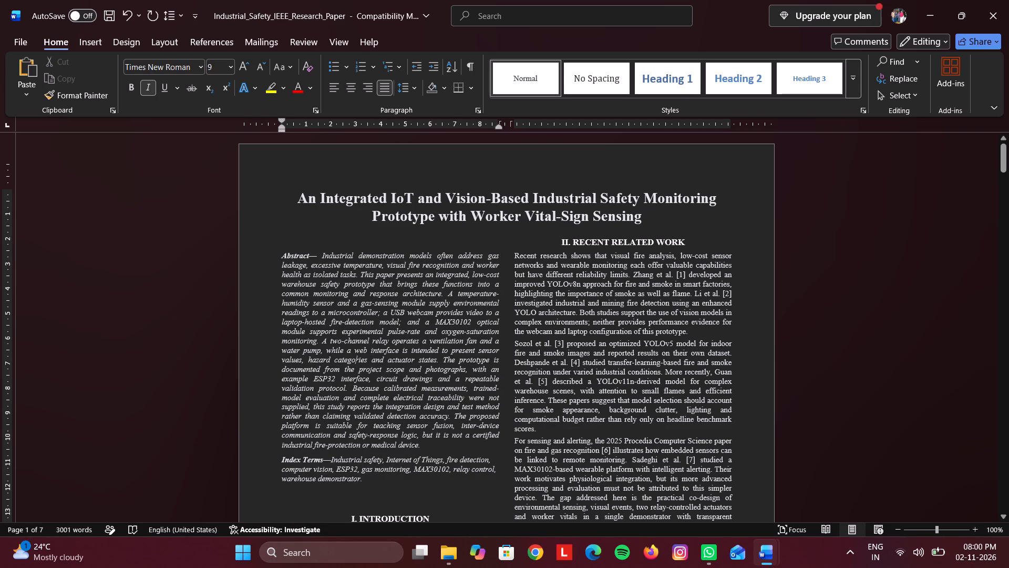
# Delete the empty line between the paper title and the Abstract.
pyautogui.click(400, 247)
pyautogui.press('BackSpace')
pyautogui.press('BackSpace')
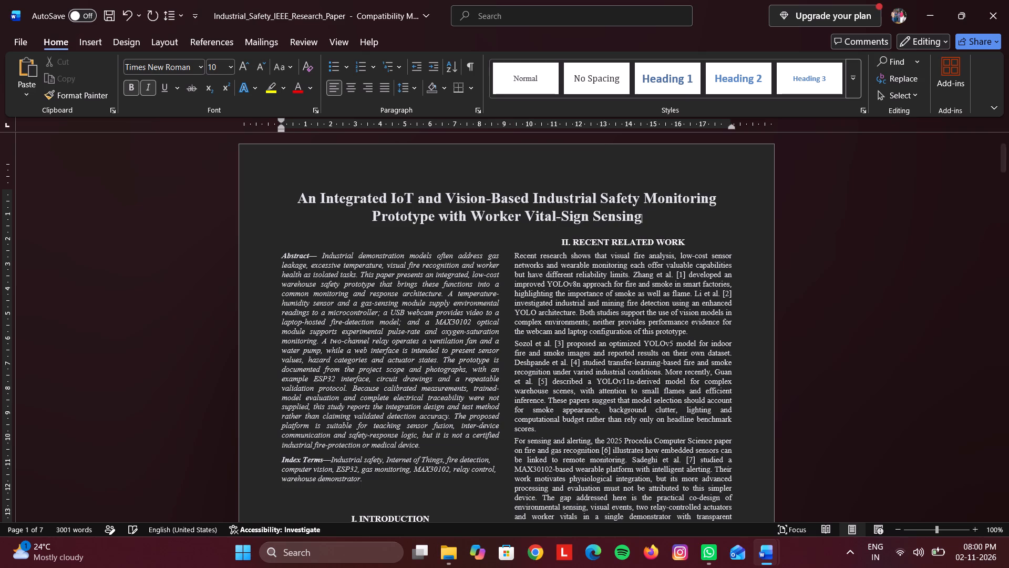
pyautogui.click(444, 235)
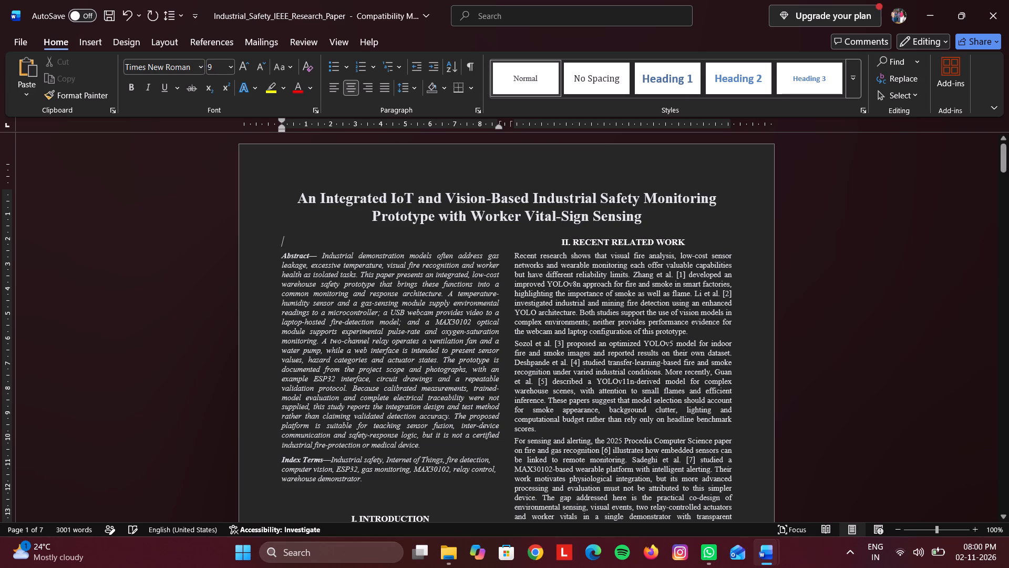
pyautogui.press('Delete')
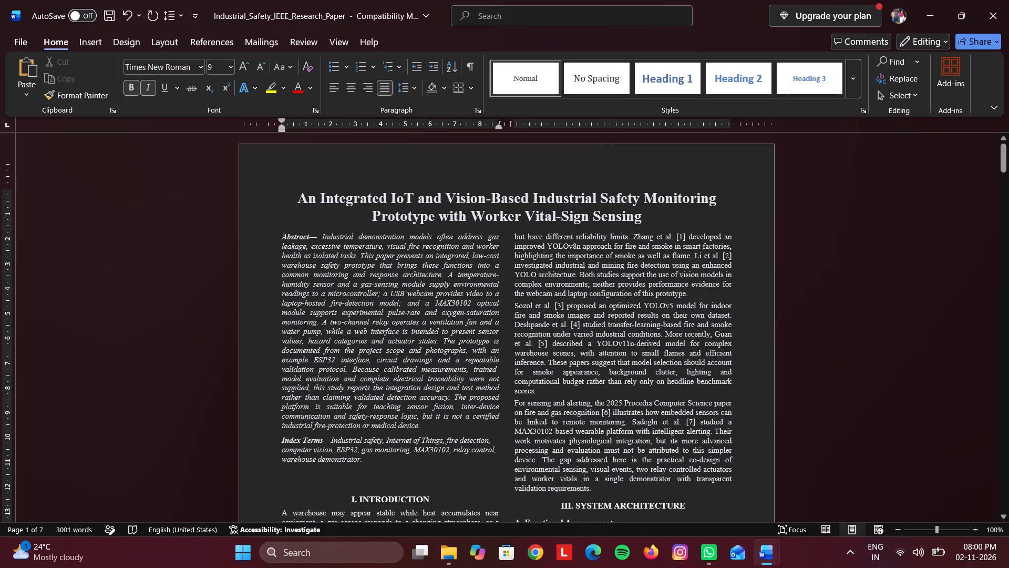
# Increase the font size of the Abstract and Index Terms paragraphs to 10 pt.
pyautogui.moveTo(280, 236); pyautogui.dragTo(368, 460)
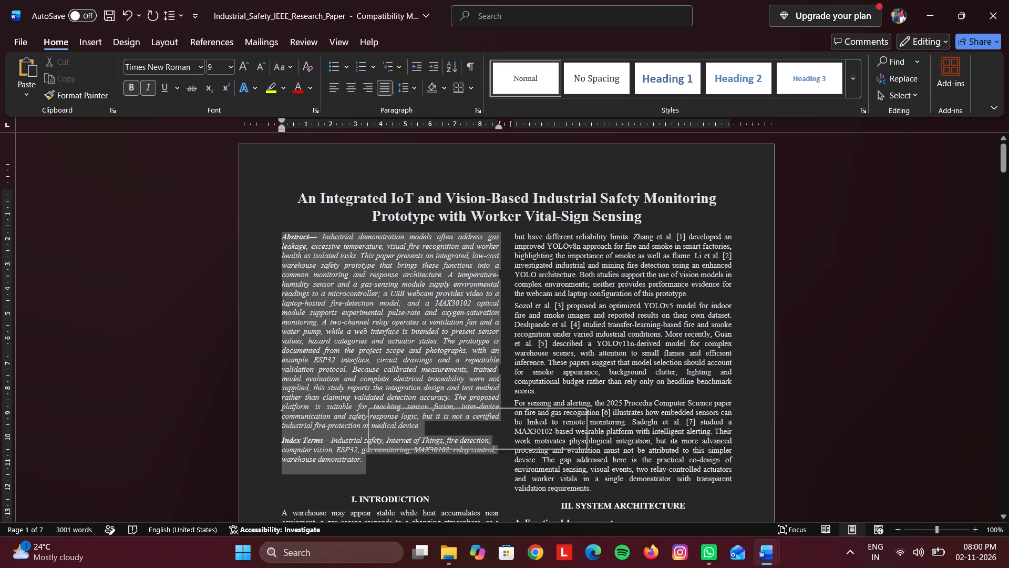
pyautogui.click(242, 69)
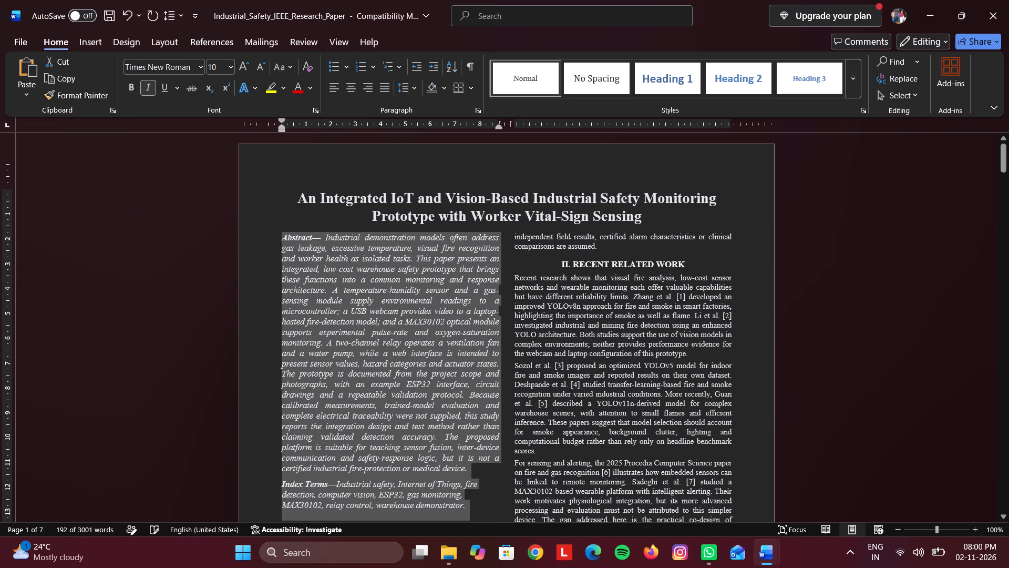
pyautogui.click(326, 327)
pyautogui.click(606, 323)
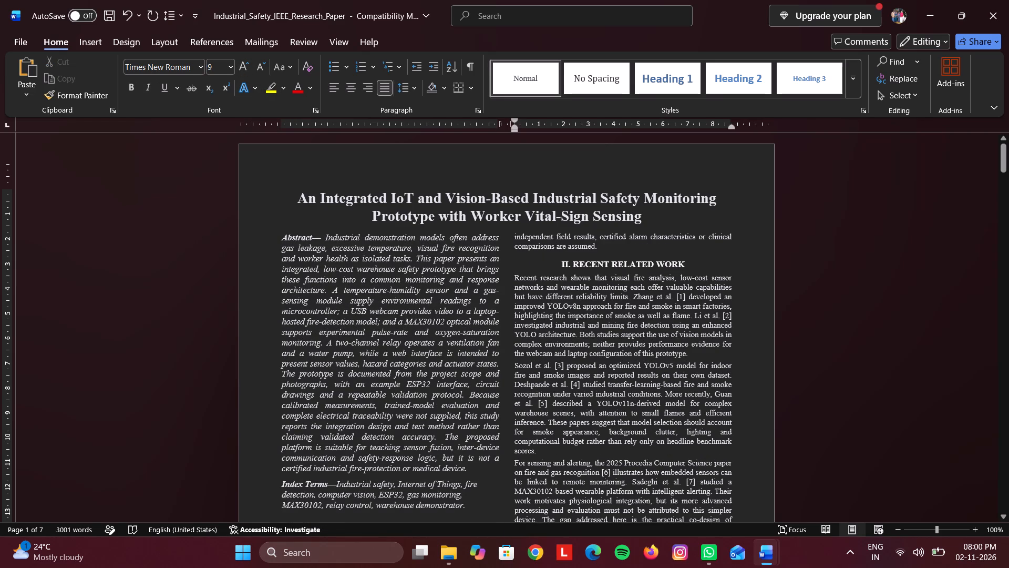
# Set the font size of the entire document's text to 10 pt.
pyautogui.click(414, 334)
pyautogui.hotkey('ctrl', 'a')
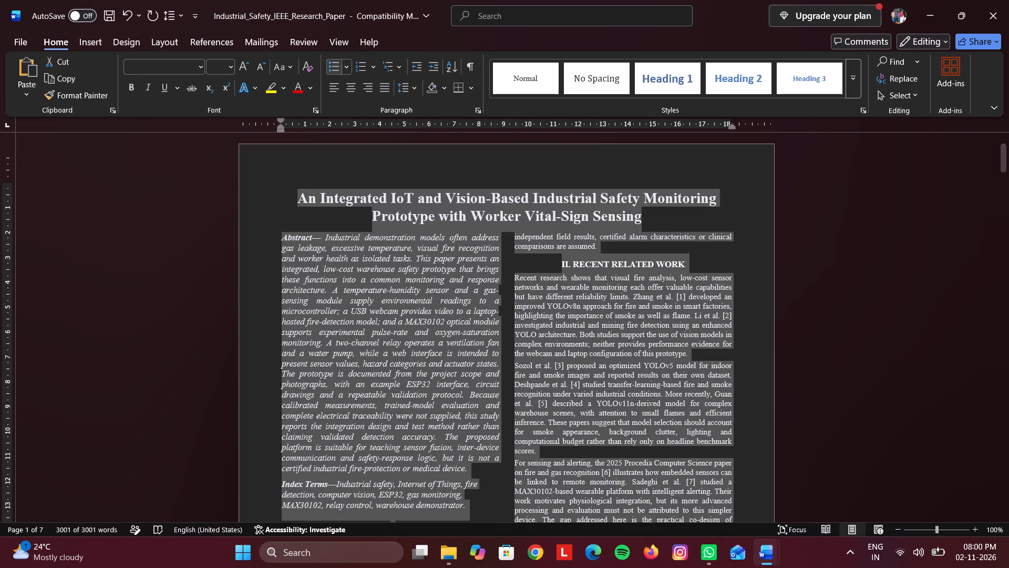
pyautogui.click(230, 63)
pyautogui.click(218, 122)
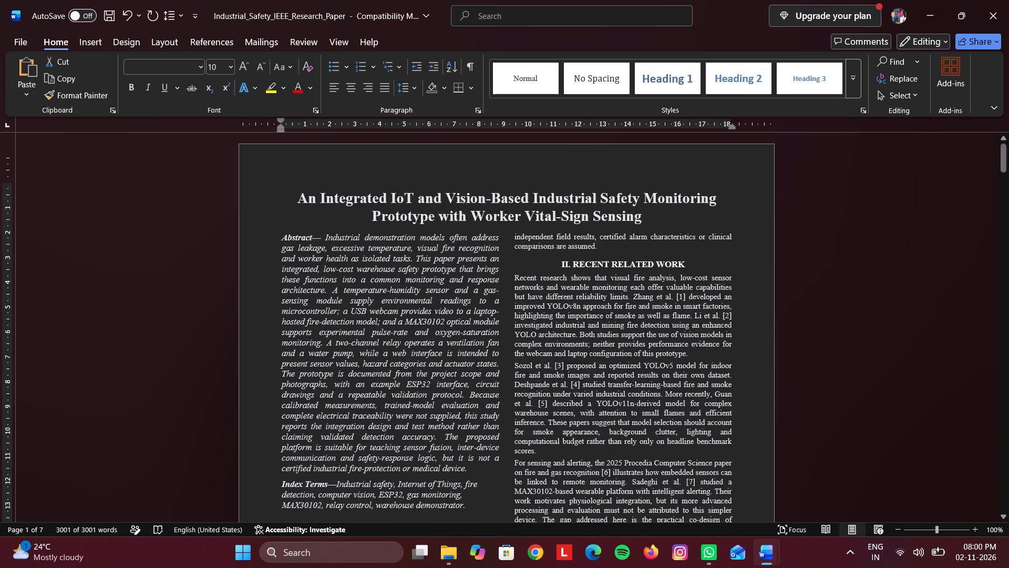
pyautogui.click(409, 323)
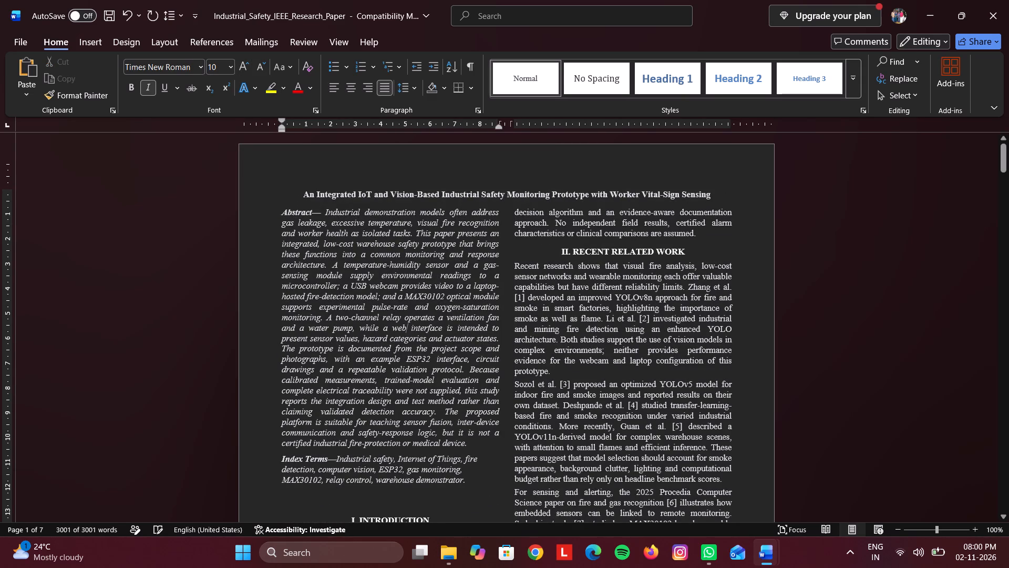
# Enlarge the paper title's font size to 18 pt.
pyautogui.moveTo(302, 192); pyautogui.dragTo(692, 198)
pyautogui.click(692, 198)
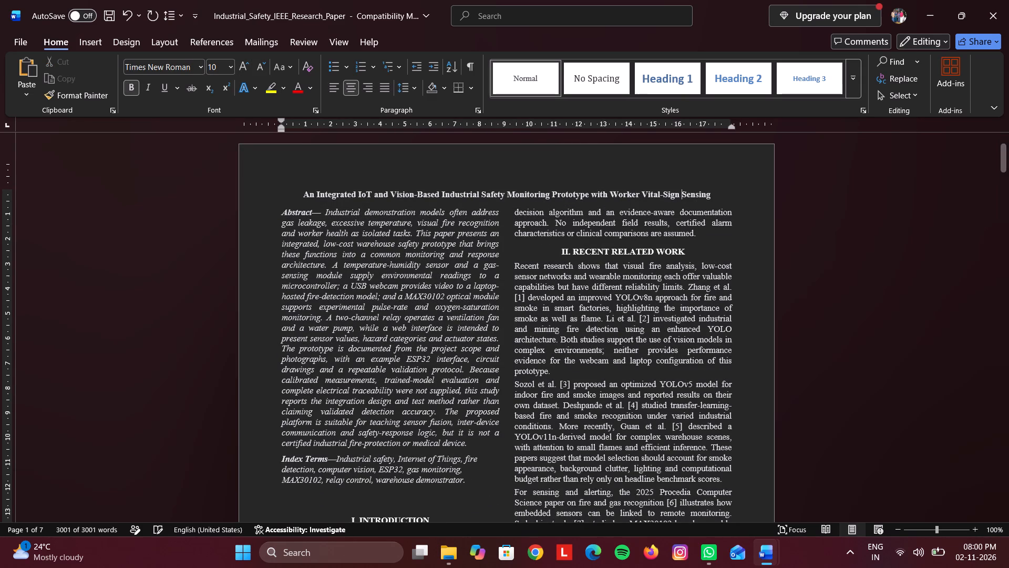
pyautogui.click(298, 197)
pyautogui.moveTo(300, 196); pyautogui.dragTo(460, 199)
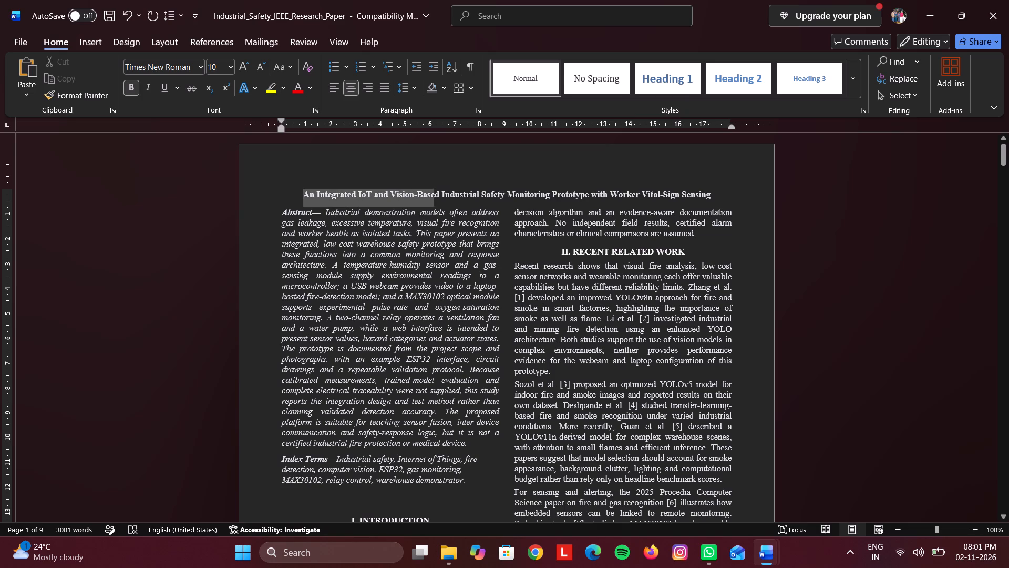
pyautogui.moveTo(460, 199); pyautogui.dragTo(714, 198)
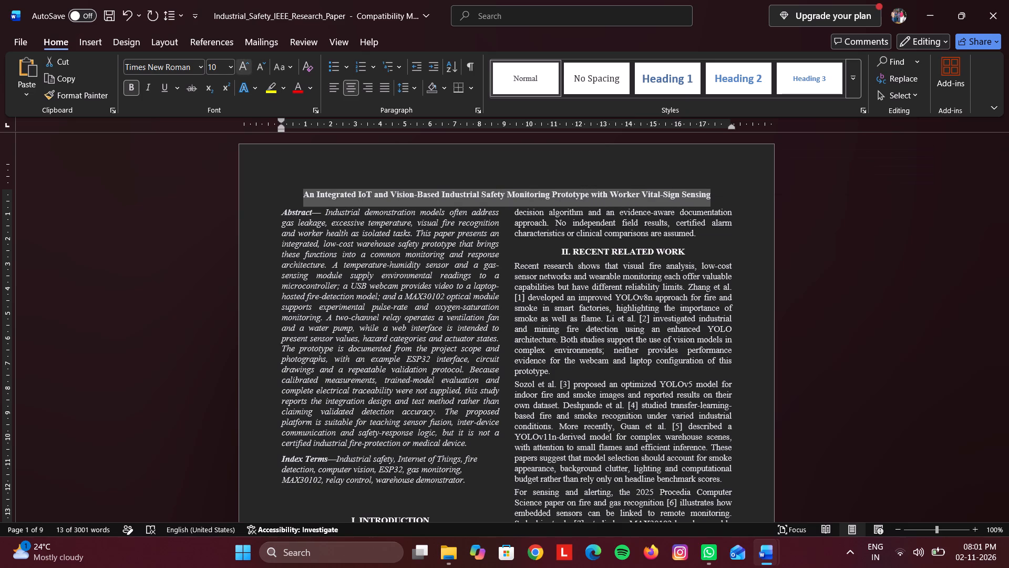
pyautogui.tripleClick(249, 66)
pyautogui.doubleClick(249, 66)
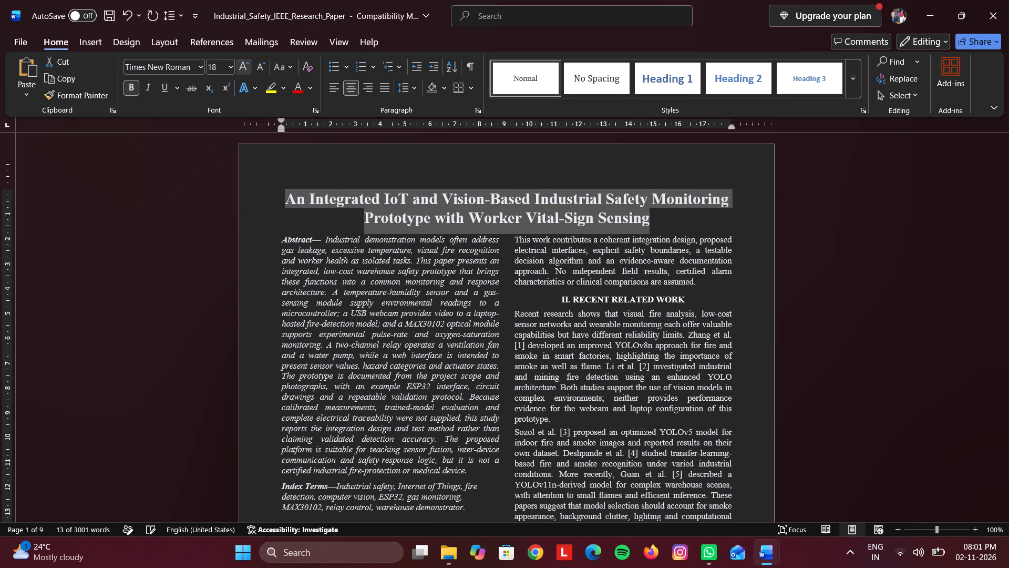
pyautogui.click(505, 278)
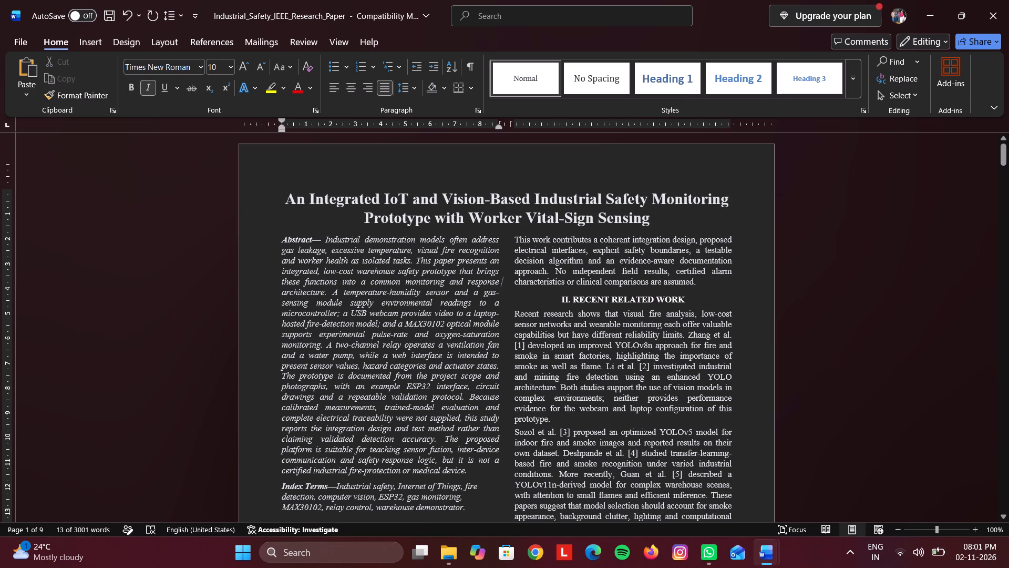
# Add blank lines below the title and insert a table with four columns and one row above the Abstract.
pyautogui.click(669, 220)
pyautogui.press('Return')
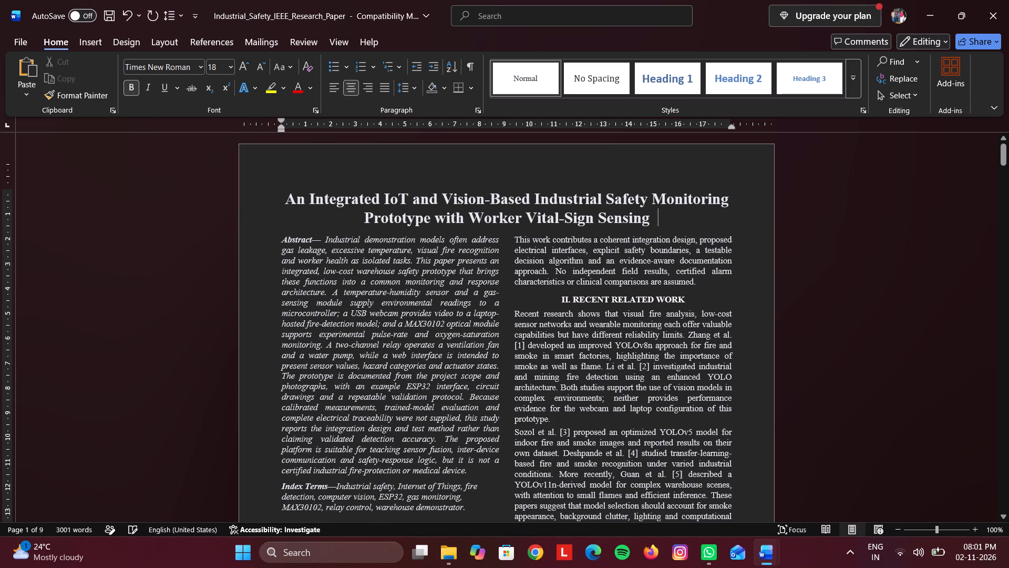
pyautogui.press('Return')
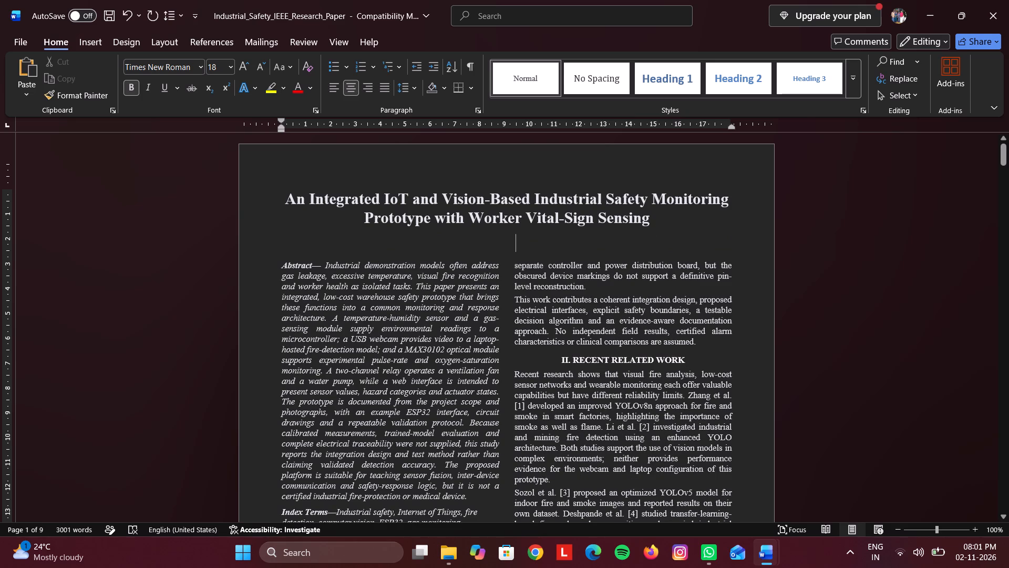
pyautogui.click(92, 39)
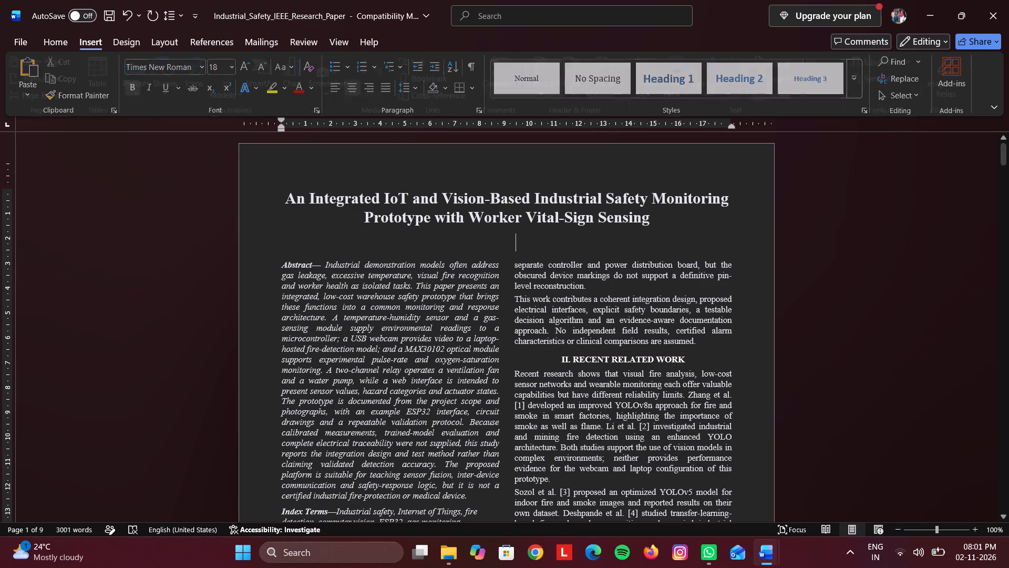
pyautogui.click(112, 86)
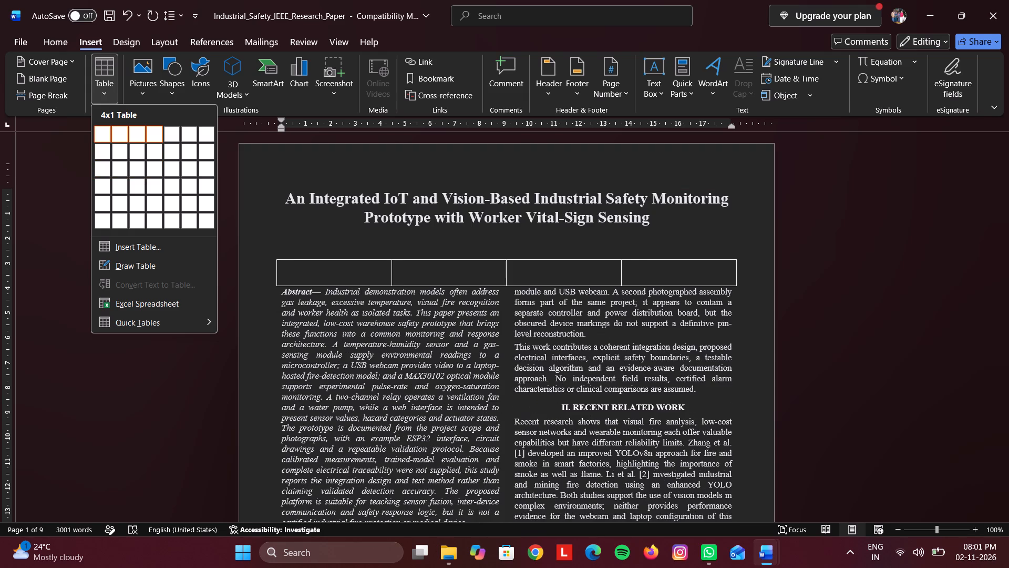
pyautogui.click(158, 140)
pyautogui.click(307, 270)
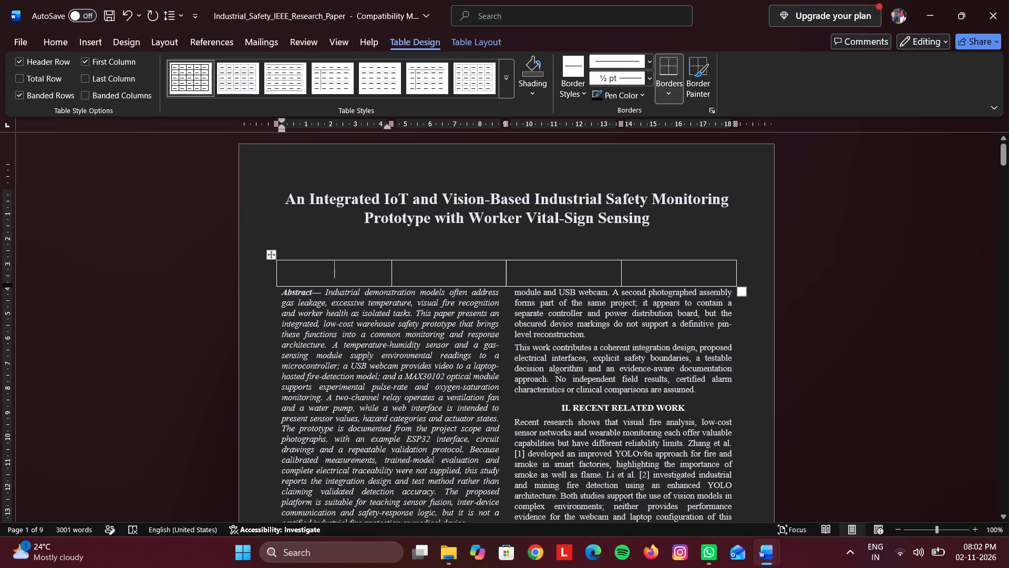
# Copy the department and college affiliation from the first author block of MP confrence Paper 2 into the new table's first cell.
pyautogui.hotkey('alt', 'Tab')
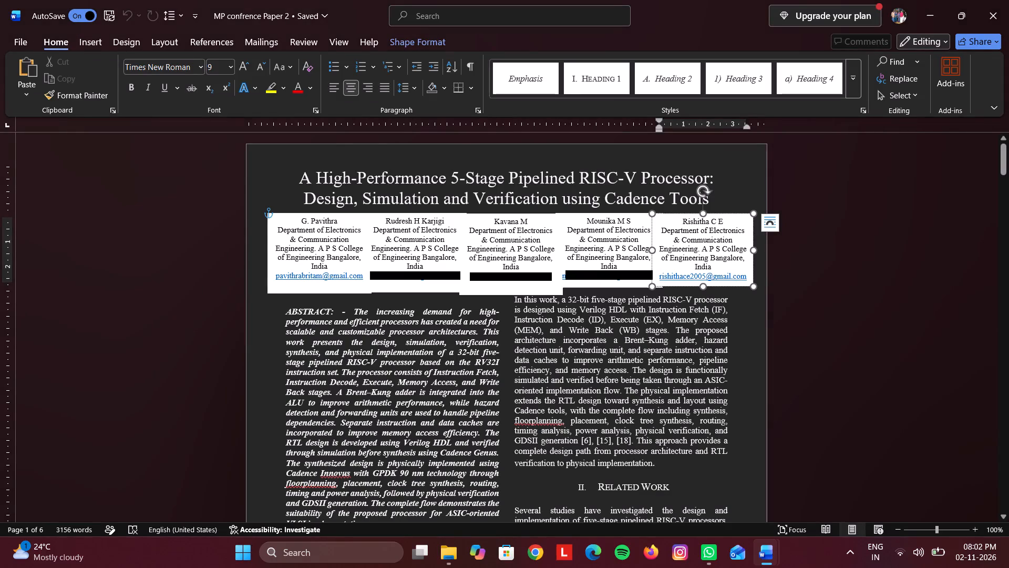
pyautogui.moveTo(277, 228); pyautogui.dragTo(327, 264)
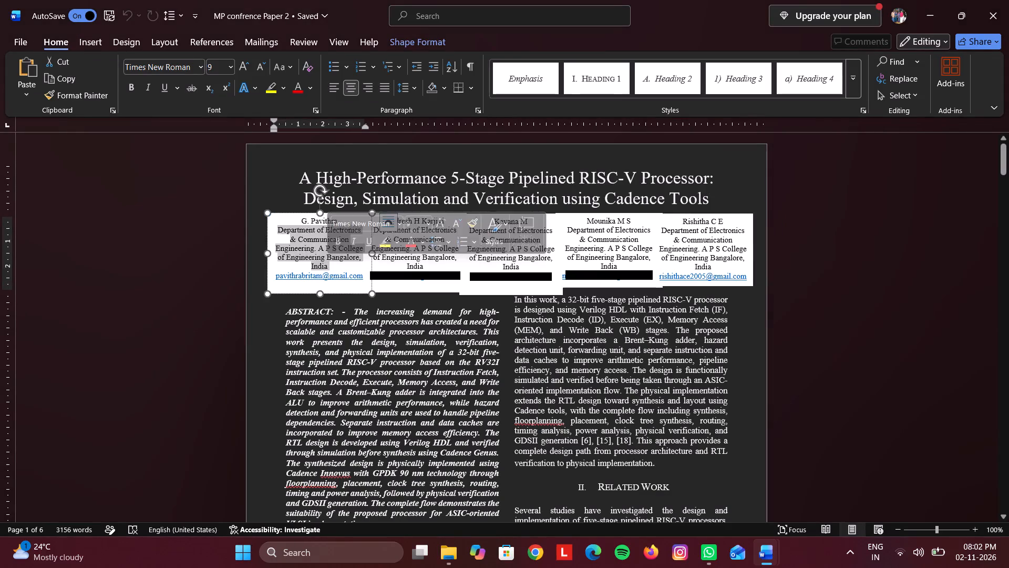
pyautogui.hotkey('ctrl', 'c')
pyautogui.hotkey('alt', 'Tab')
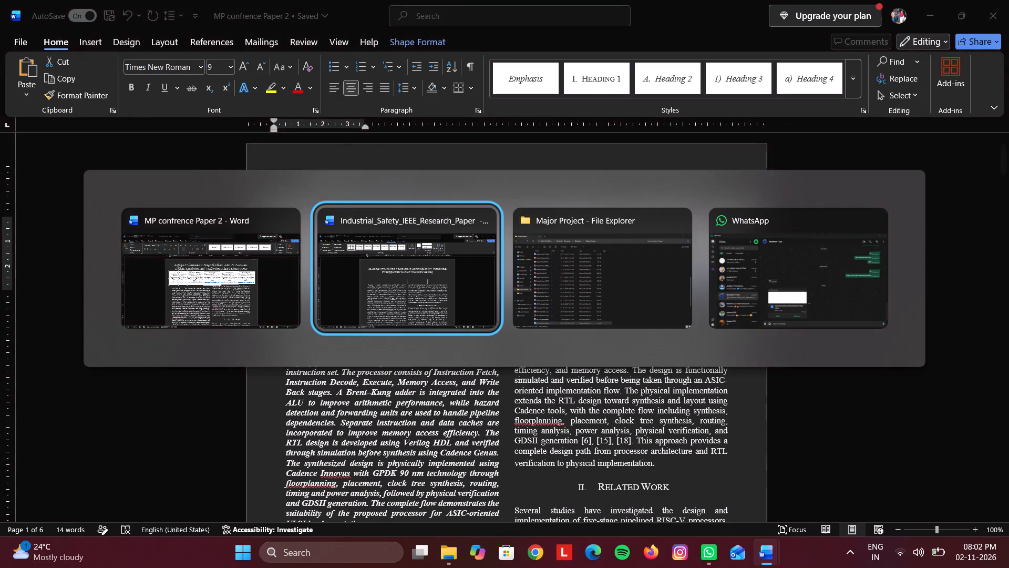
pyautogui.hotkey('ctrl', 'v')
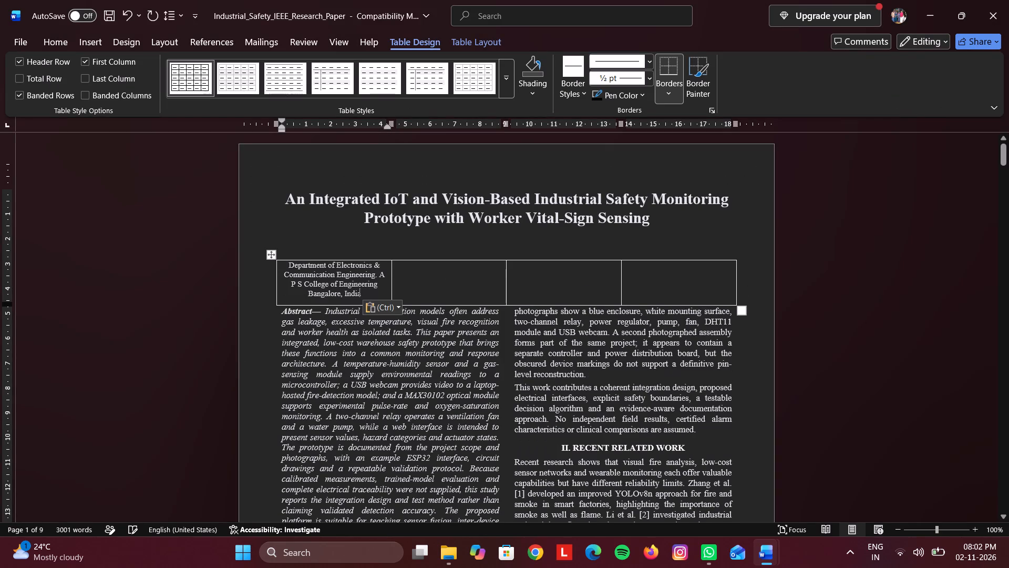
# Paste the copied department and college affiliation into the second, third and fourth cells of the author table.
pyautogui.click(434, 275)
pyautogui.hotkey('ctrl', 'v')
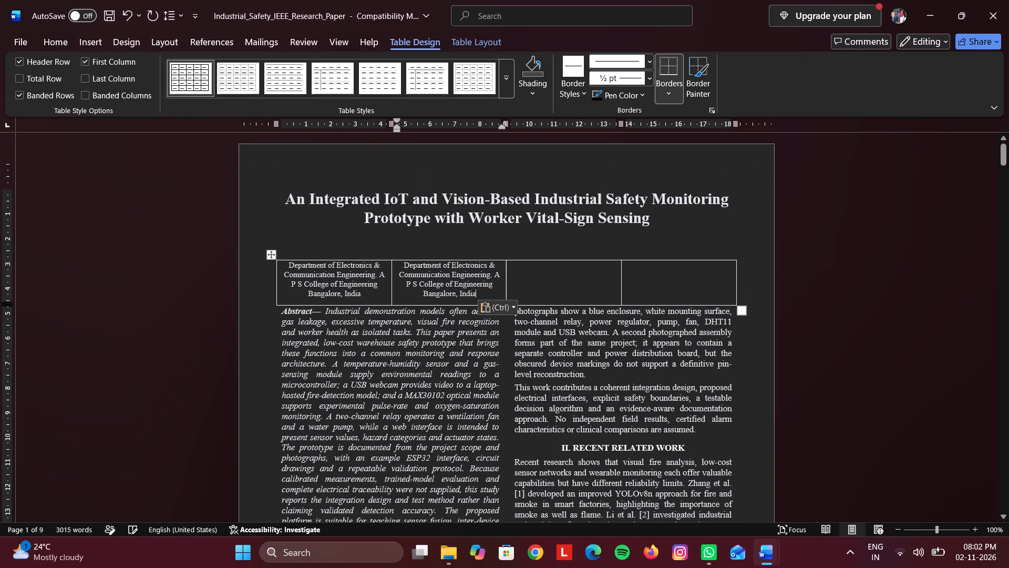
pyautogui.click(528, 278)
pyautogui.hotkey('ctrl', 'v')
pyautogui.click(653, 271)
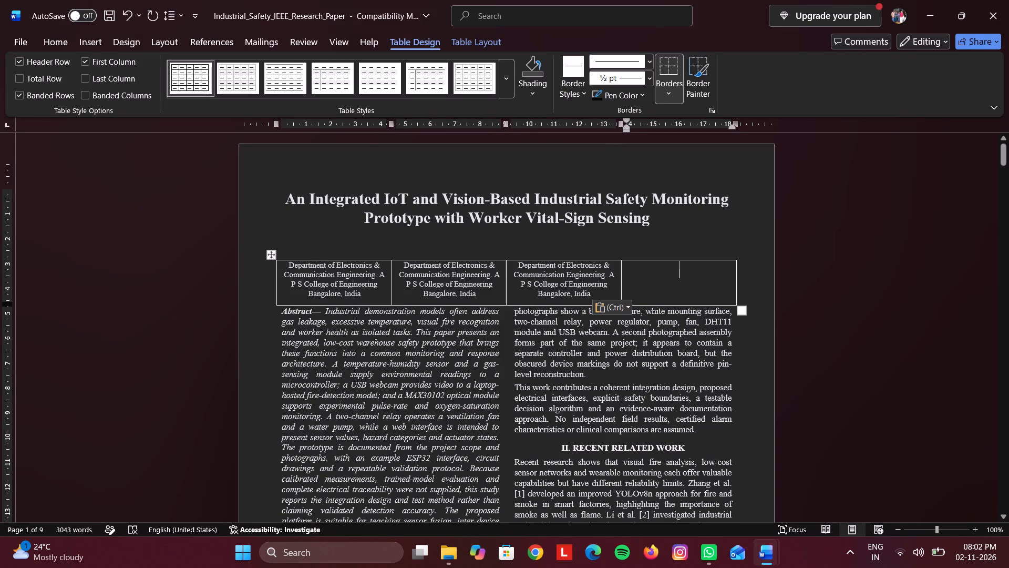
pyautogui.hotkey('ctrl', 'v')
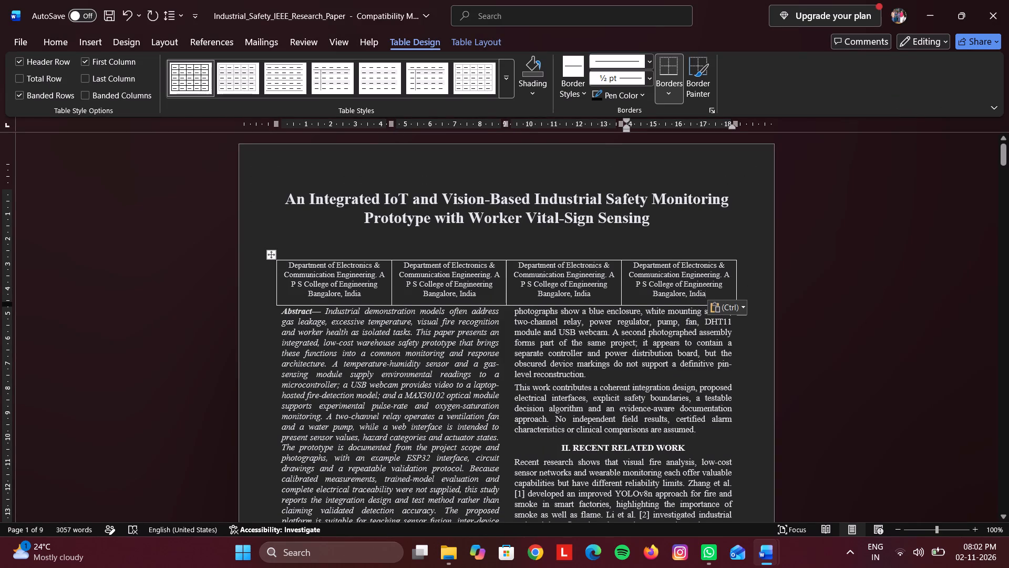
# Start a new paragraph before "A P S College of Engineering" in each of the four author table cells.
pyautogui.click(379, 276)
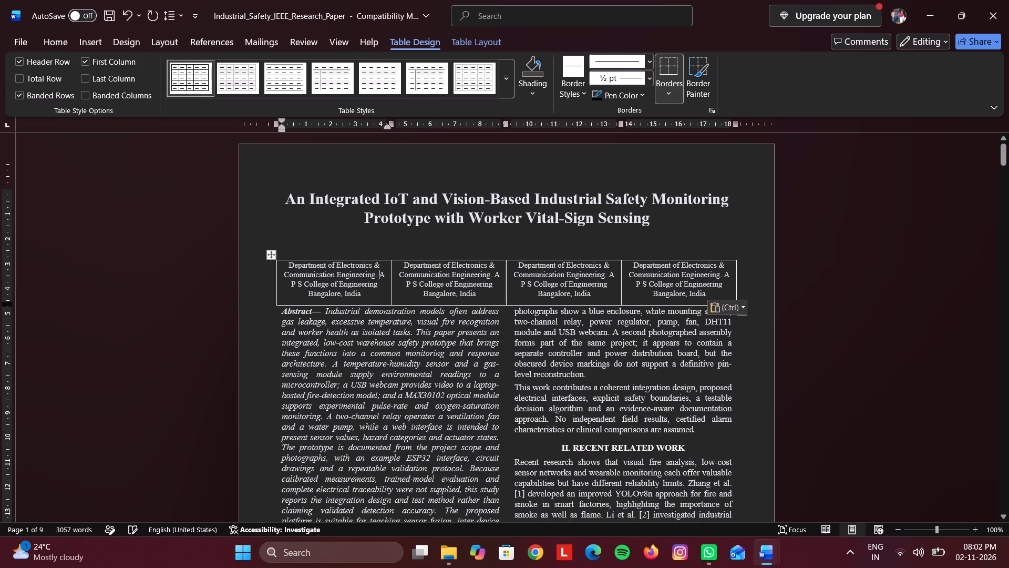
pyautogui.press('Return')
pyautogui.press('BackSpace')
pyautogui.press('BackSpace')
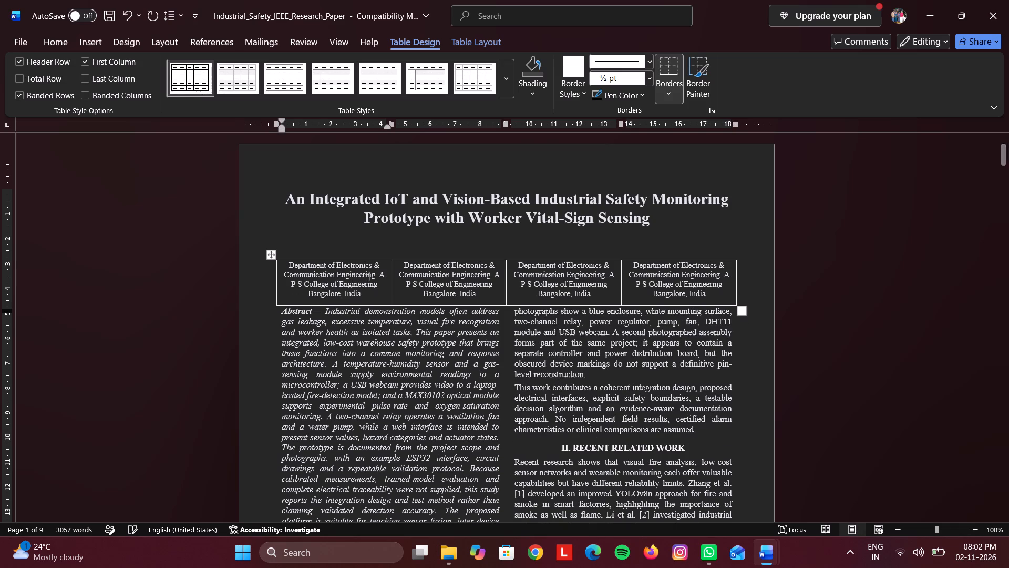
pyautogui.press('Return')
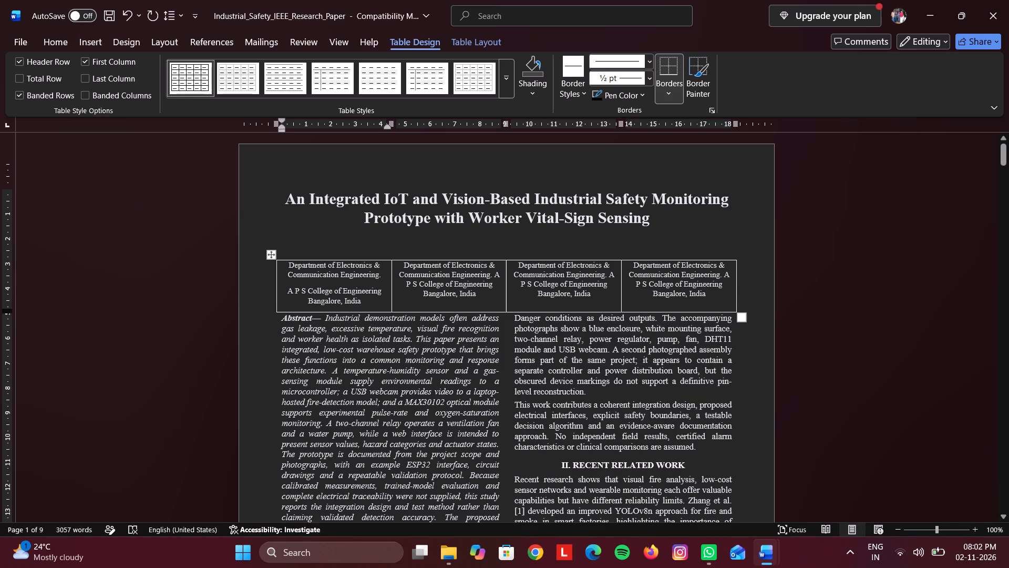
pyautogui.click(495, 275)
pyautogui.press('Return')
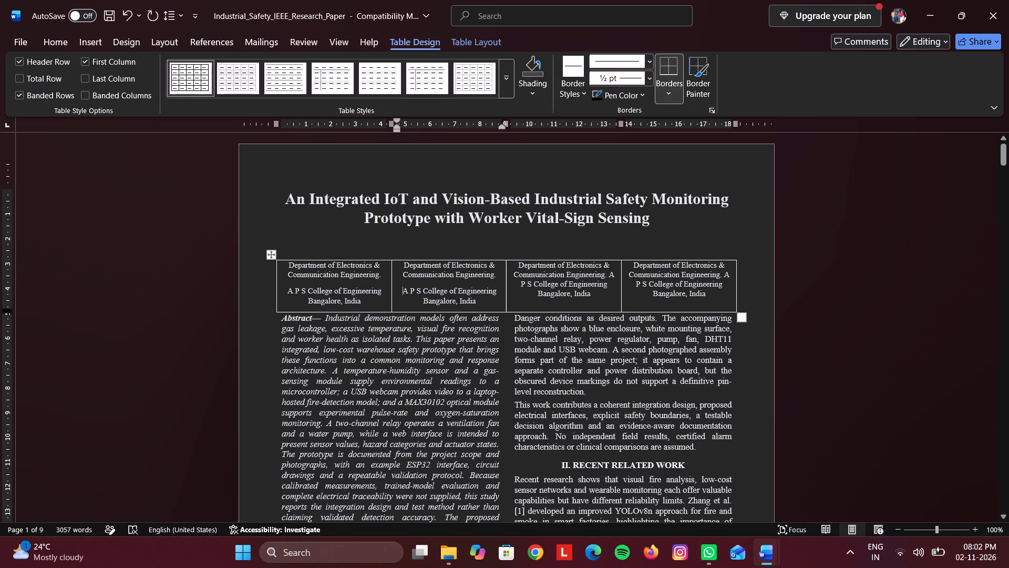
pyautogui.click(609, 272)
pyautogui.press('Return')
pyautogui.click(726, 273)
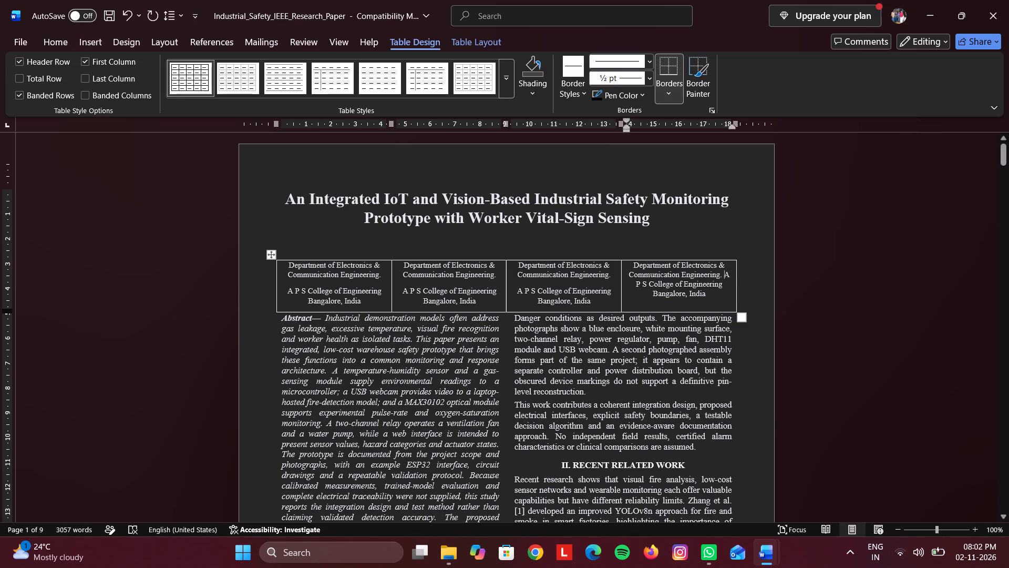
pyautogui.press('Return')
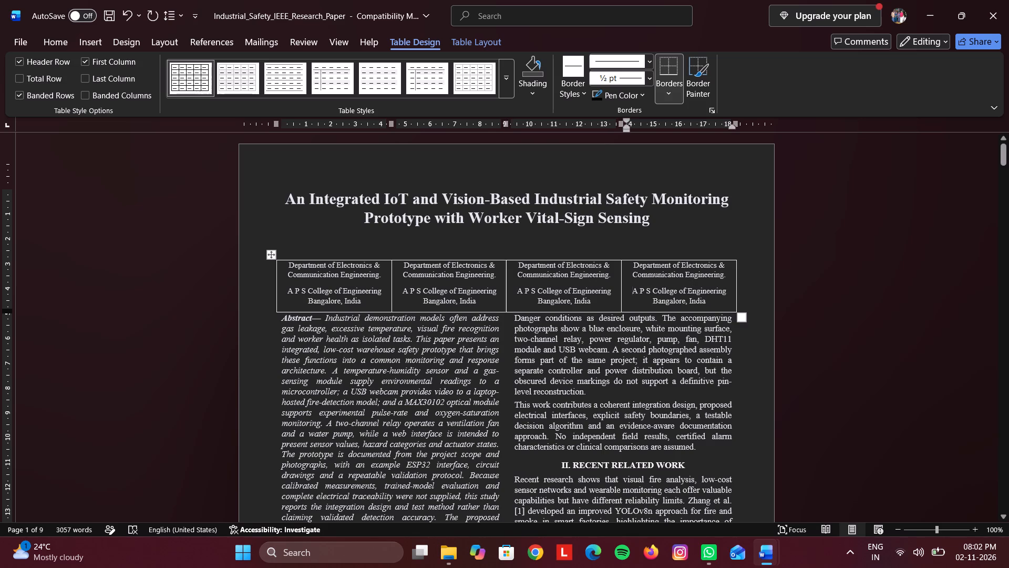
# Remove the space after the college paragraph in the author table's fourth cell.
pyautogui.click(637, 289)
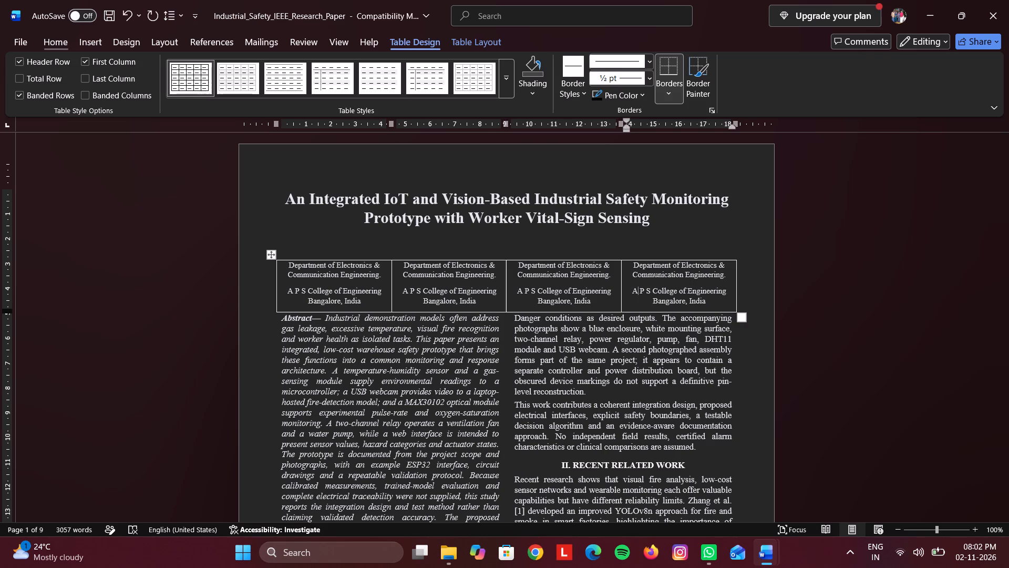
pyautogui.click(68, 39)
pyautogui.click(417, 88)
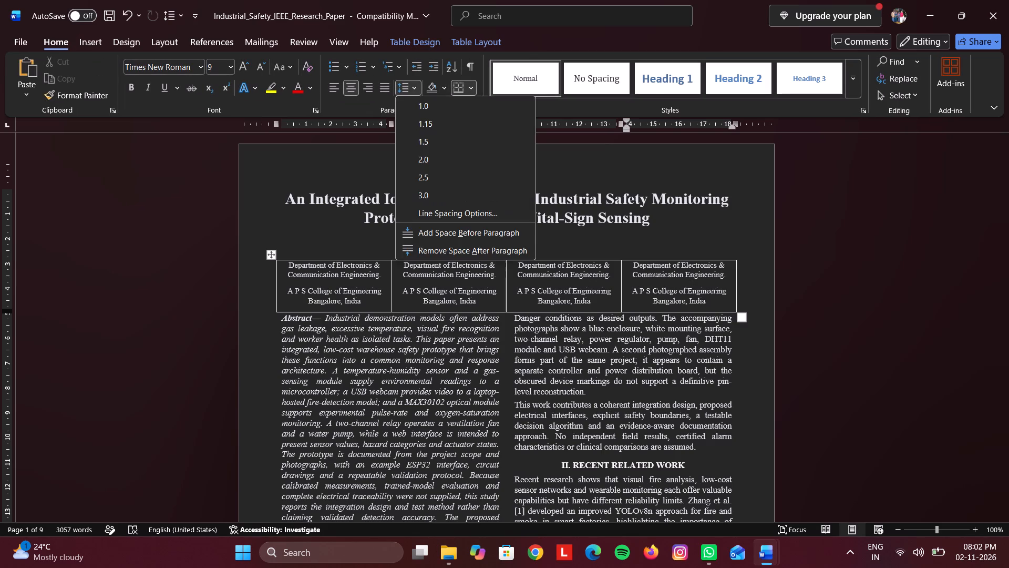
pyautogui.click(454, 246)
# Remove the space after the department paragraph in all four author table cells, working from the fourth cell back to the first.
pyautogui.click(696, 273)
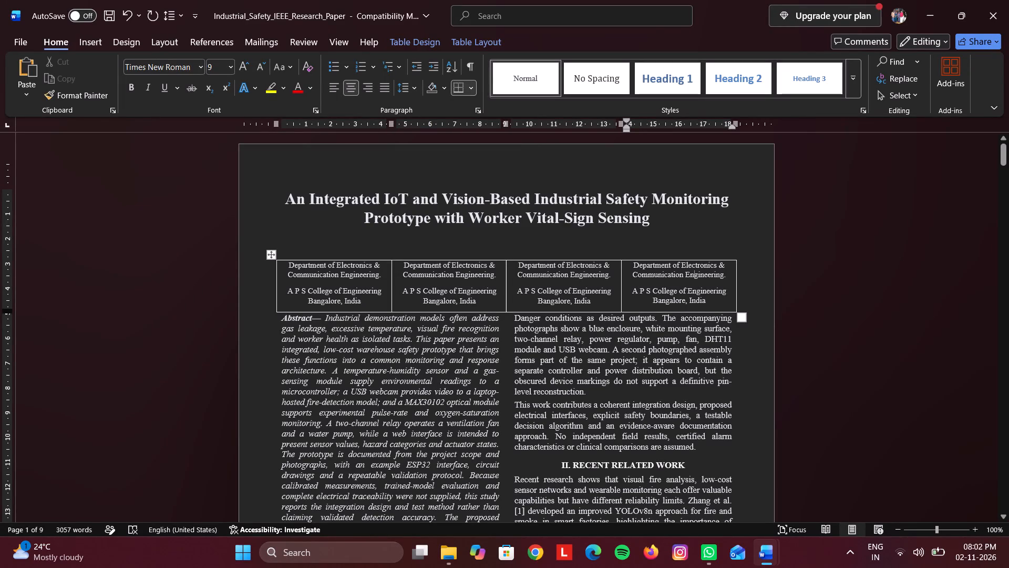
pyautogui.click(409, 90)
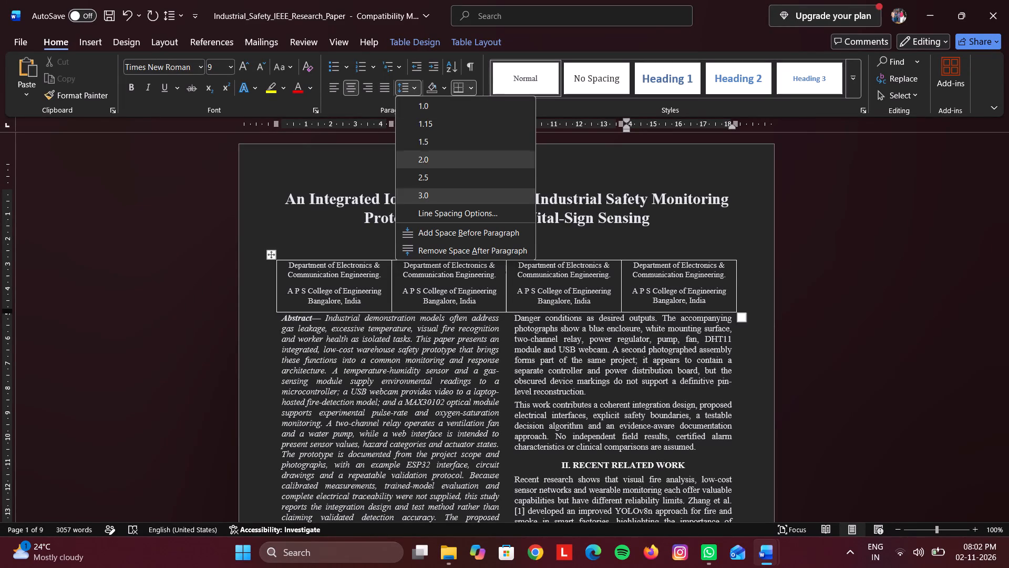
pyautogui.click(432, 244)
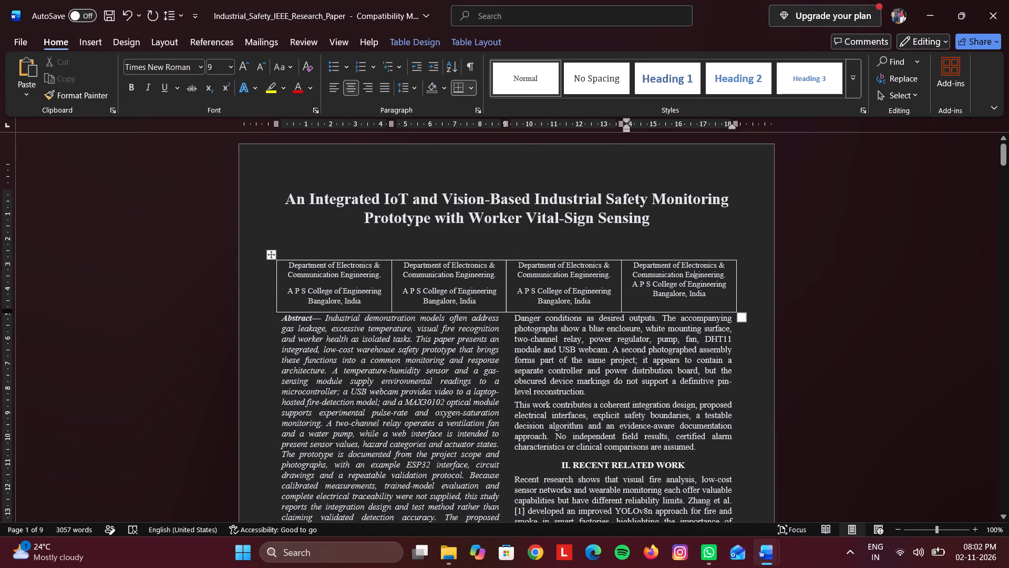
pyautogui.click(546, 276)
pyautogui.click(411, 89)
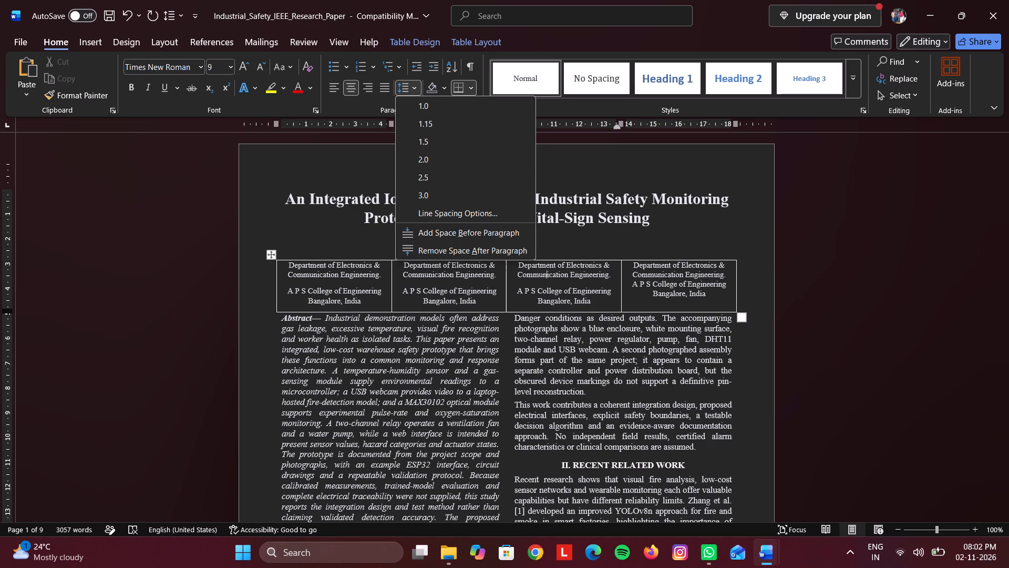
pyautogui.click(428, 246)
pyautogui.click(457, 274)
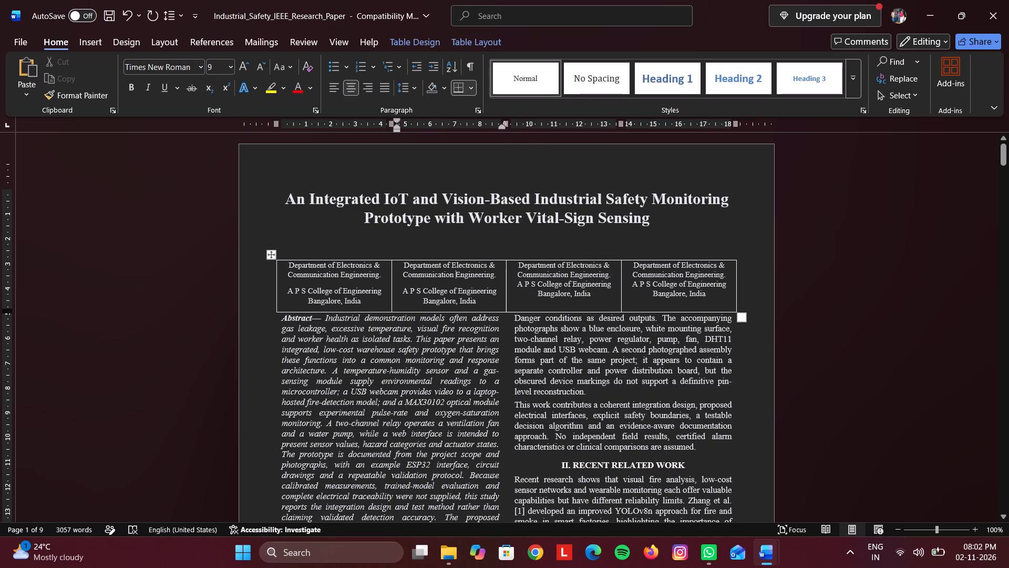
pyautogui.click(410, 92)
pyautogui.click(438, 244)
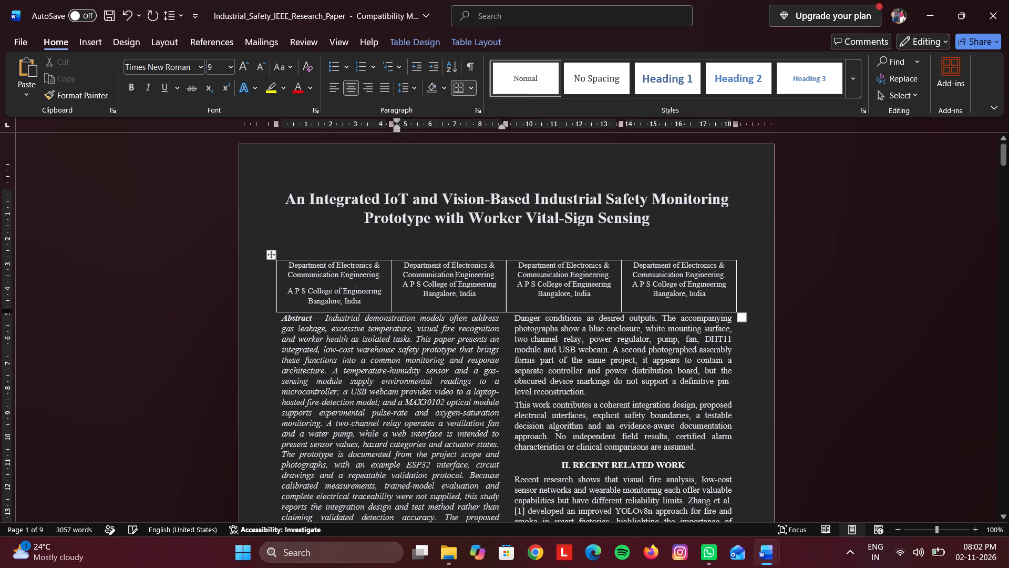
pyautogui.click(364, 275)
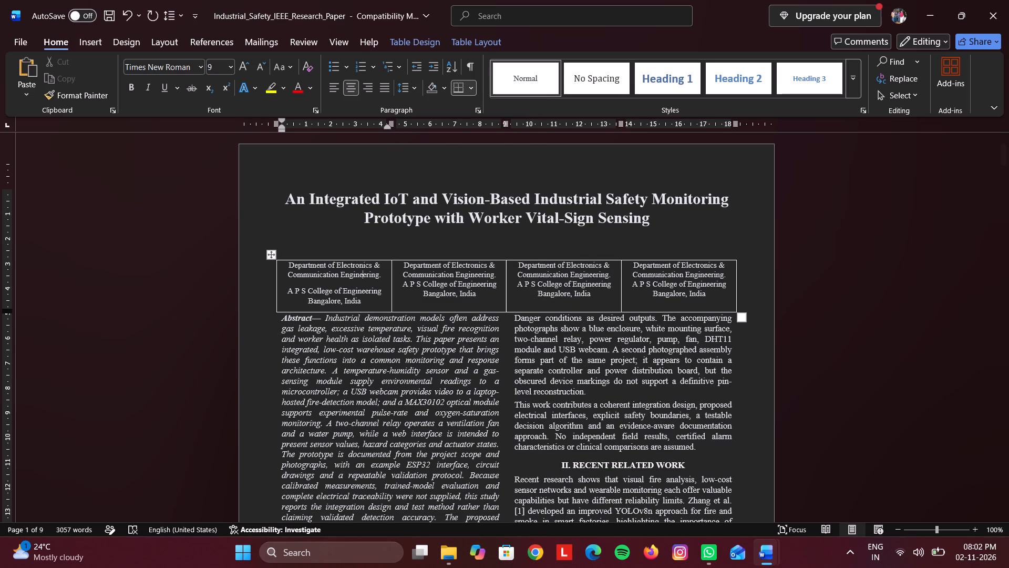
pyautogui.click(416, 93)
pyautogui.click(427, 252)
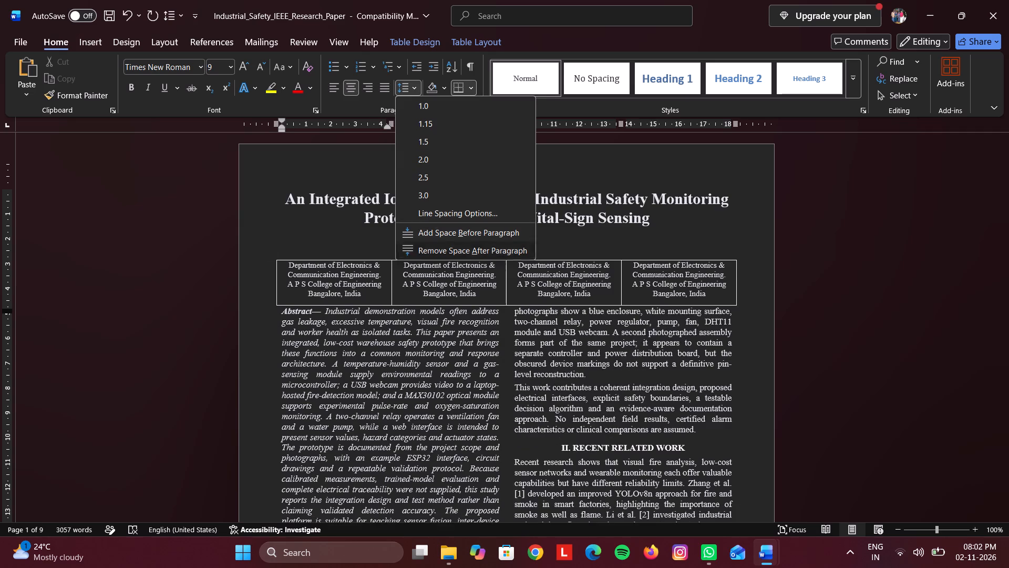
pyautogui.click(379, 276)
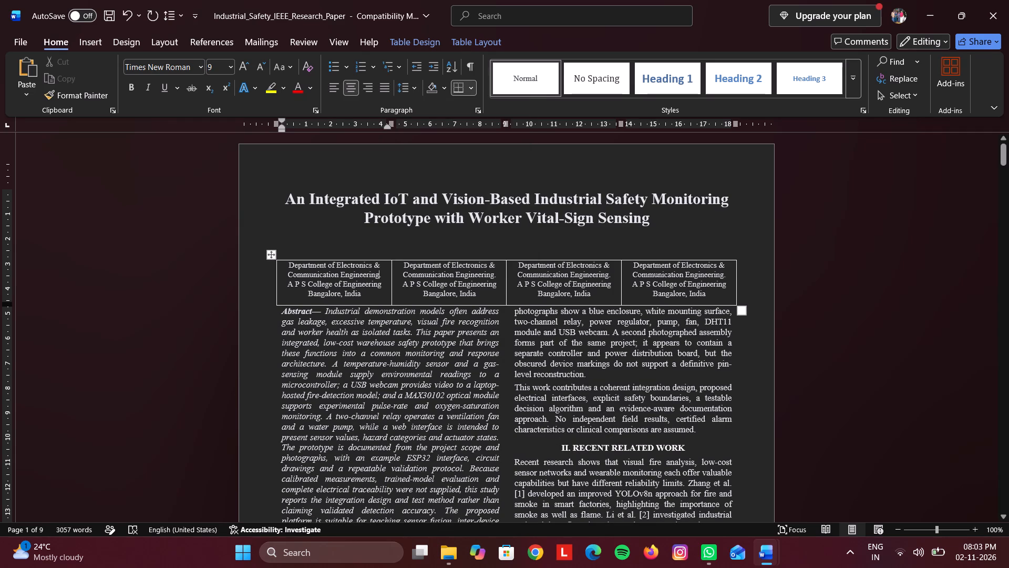
# Insert a line above the department in the first cell and enter the first author's name on it.
pyautogui.click(290, 264)
pyautogui.press('Left')
pyautogui.press('Return')
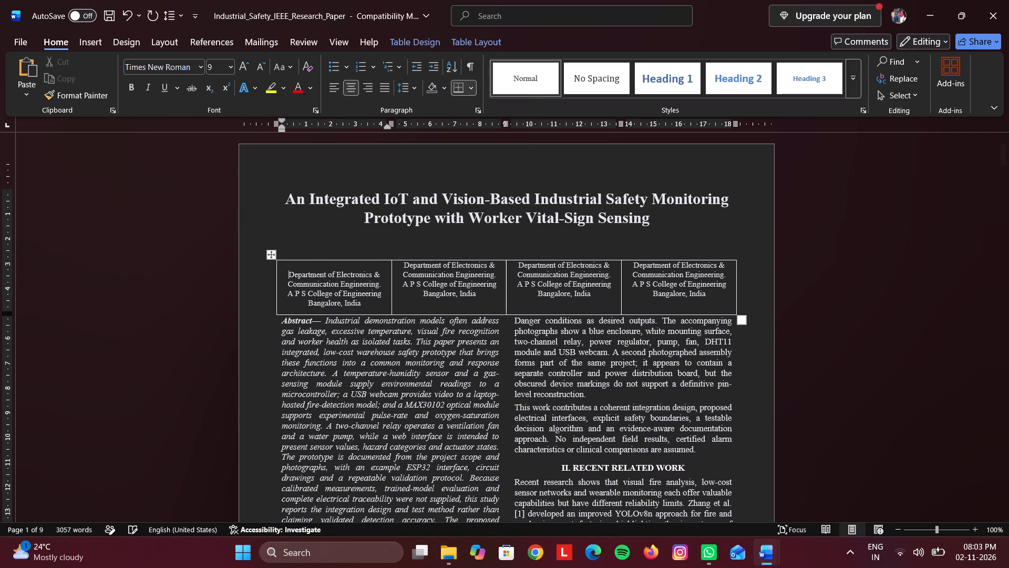
pyautogui.press('Up')
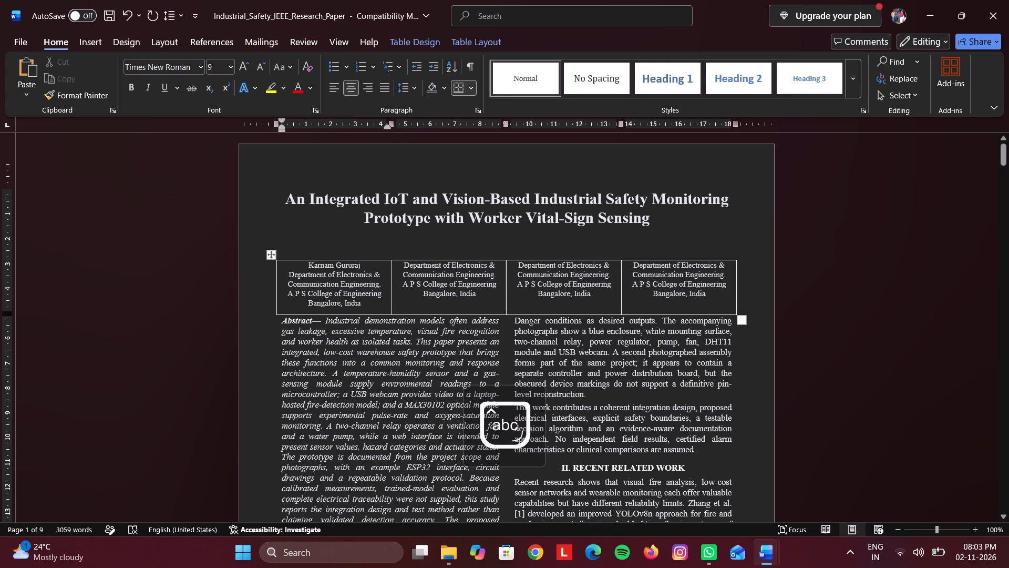
# Insert a line above the department in the second cell and enter the second author's name on it.
pyautogui.click(403, 264)
pyautogui.press('Return')
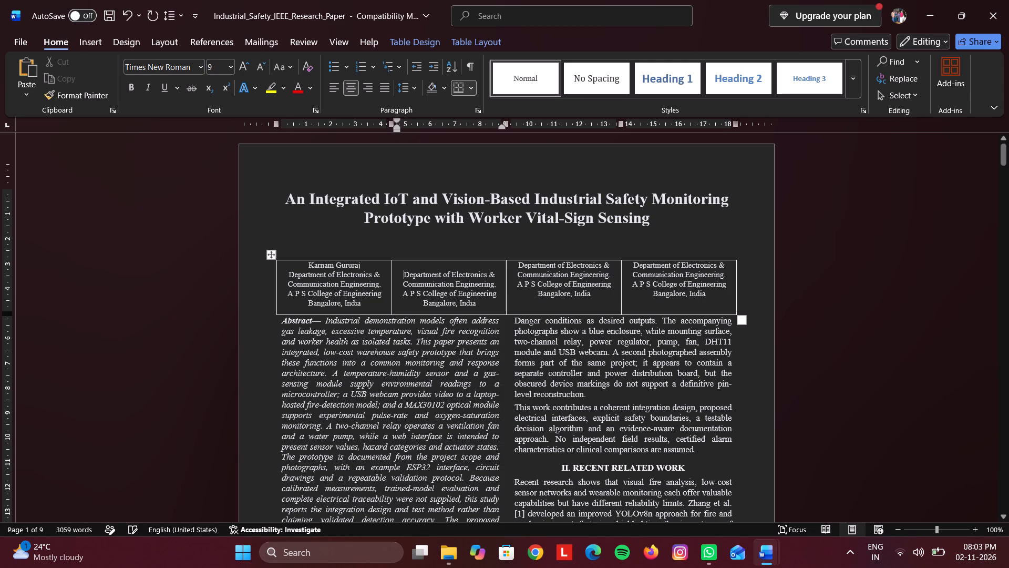
pyautogui.press('Up')
pyautogui.write('ha')
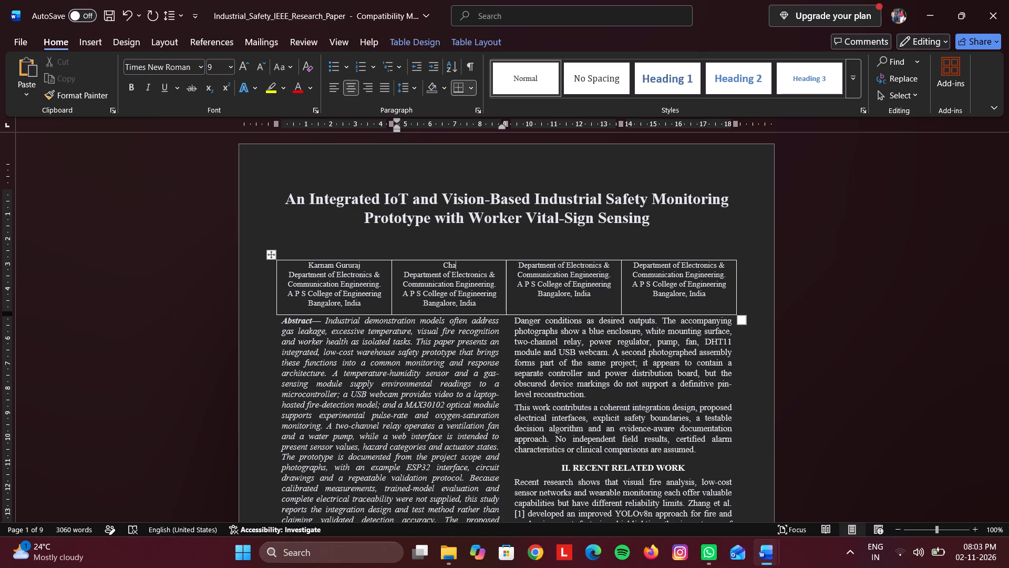
pyautogui.write('itha')
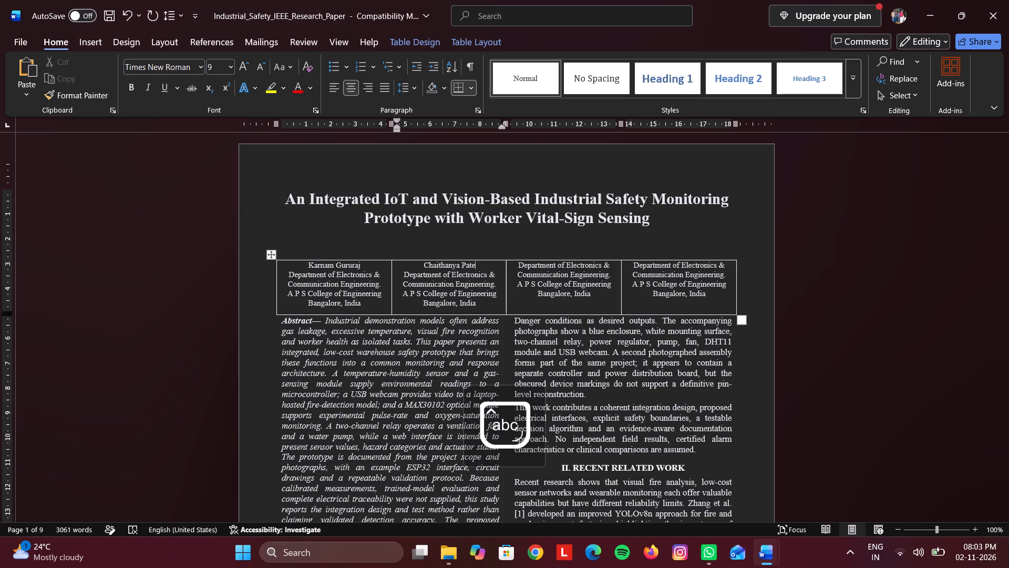
pyautogui.press('l')
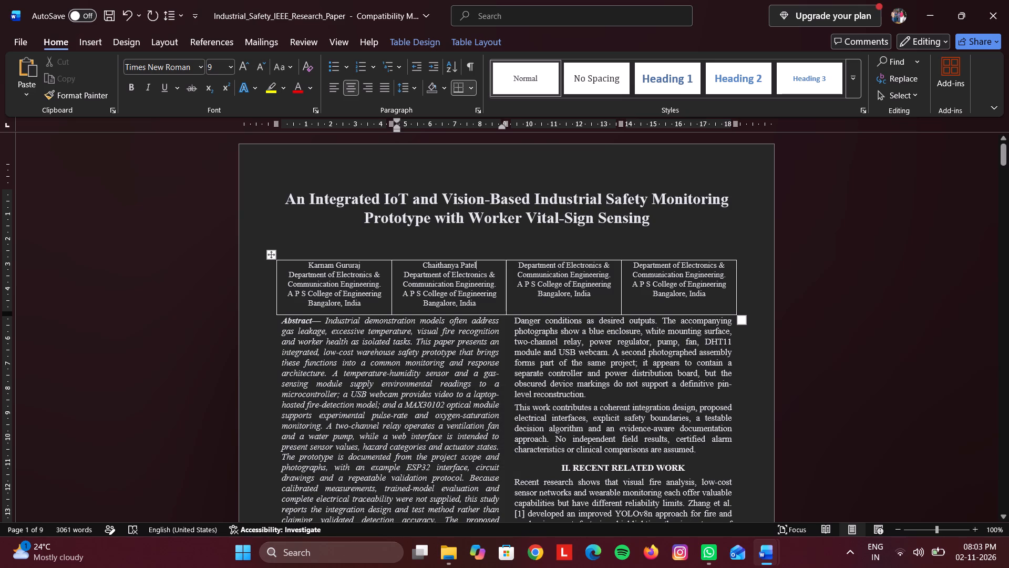
# Insert a line above the department in the third cell and enter the third author's name on it.
pyautogui.click(520, 263)
pyautogui.press('Return')
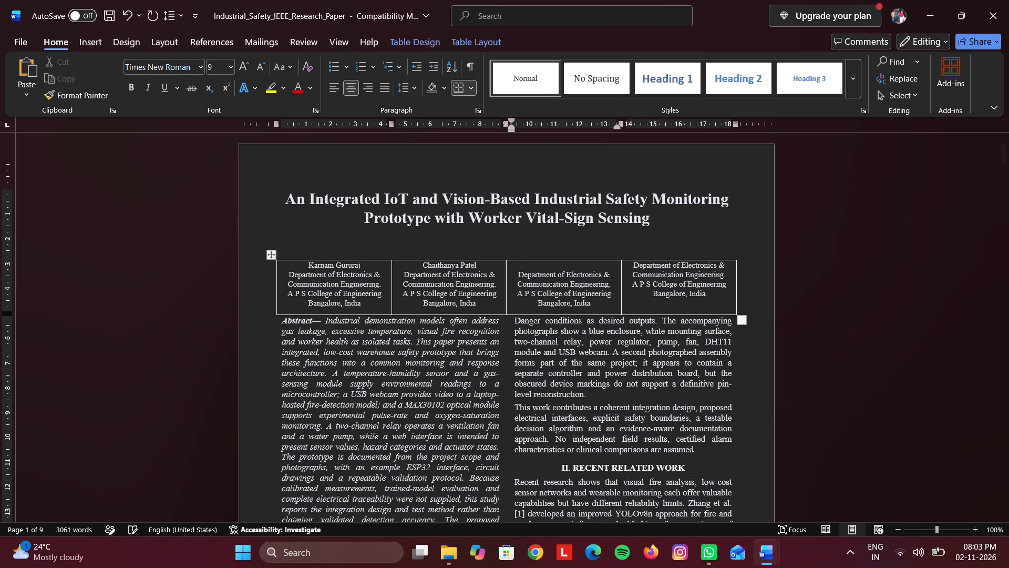
pyautogui.press('Up')
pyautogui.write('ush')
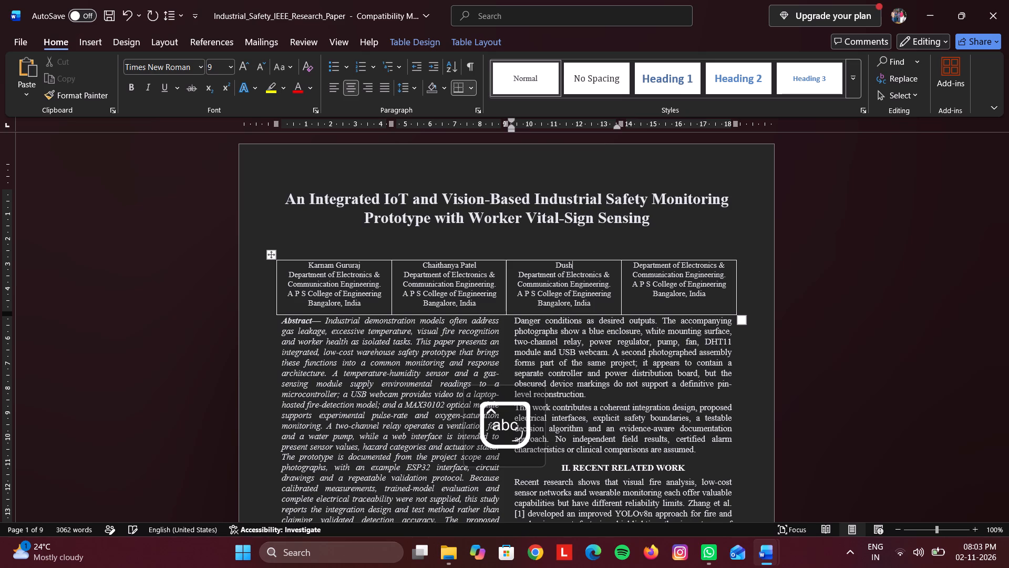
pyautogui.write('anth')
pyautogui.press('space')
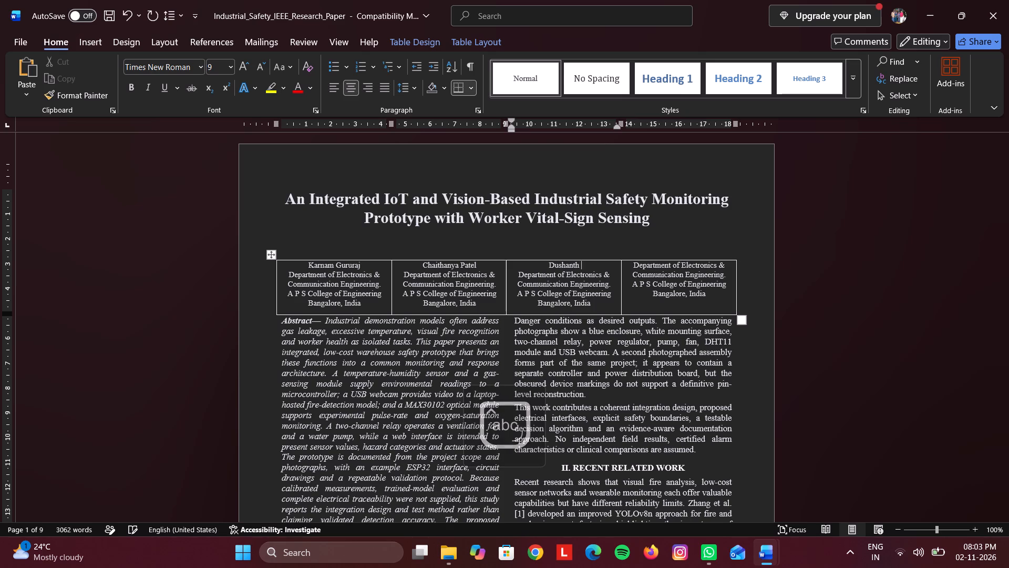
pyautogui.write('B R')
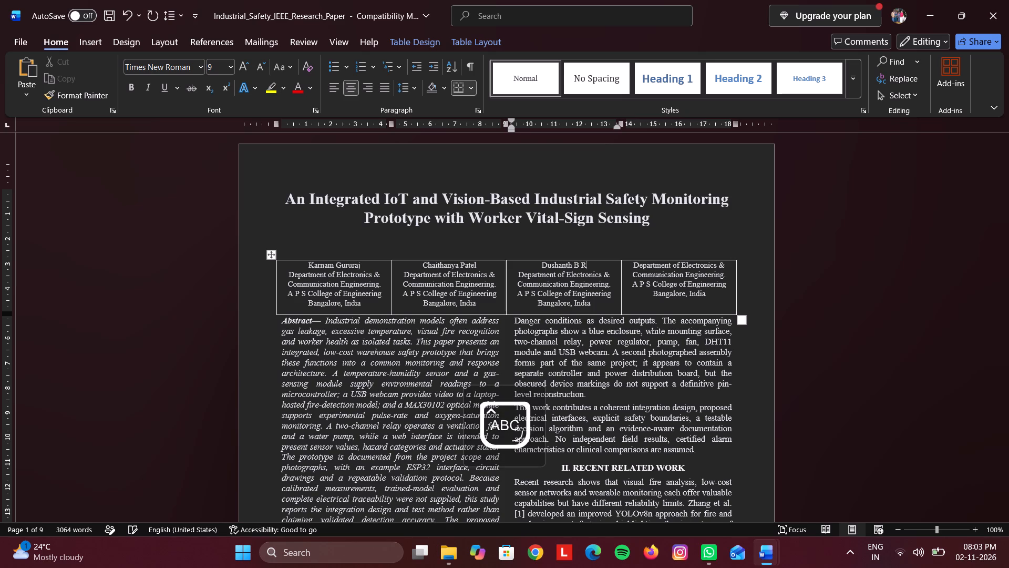
# Insert a line above the department in the fourth cell and enter the fourth author's name on it.
pyautogui.click(632, 264)
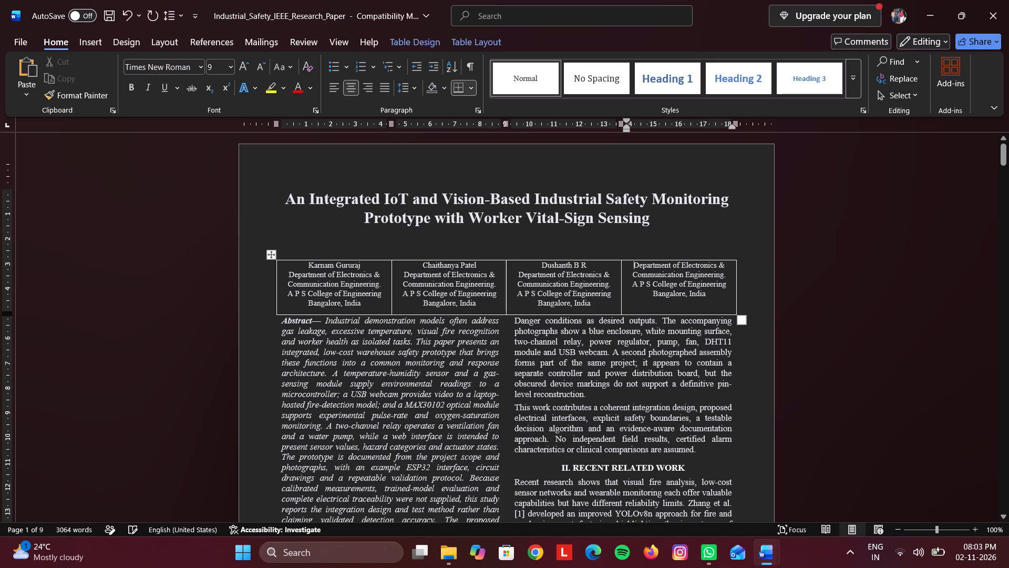
pyautogui.press('Return')
pyautogui.press('Up')
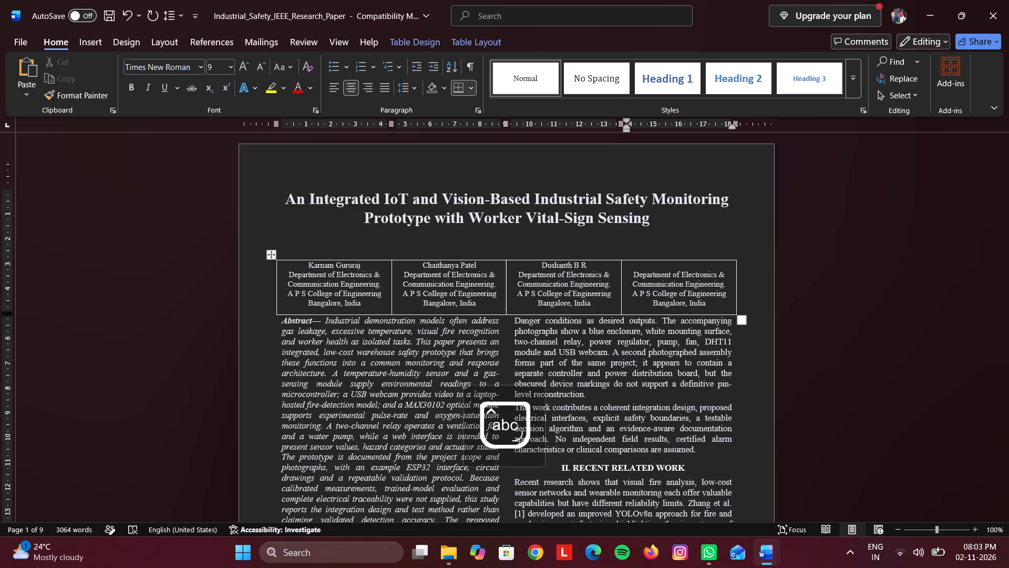
pyautogui.press('h')
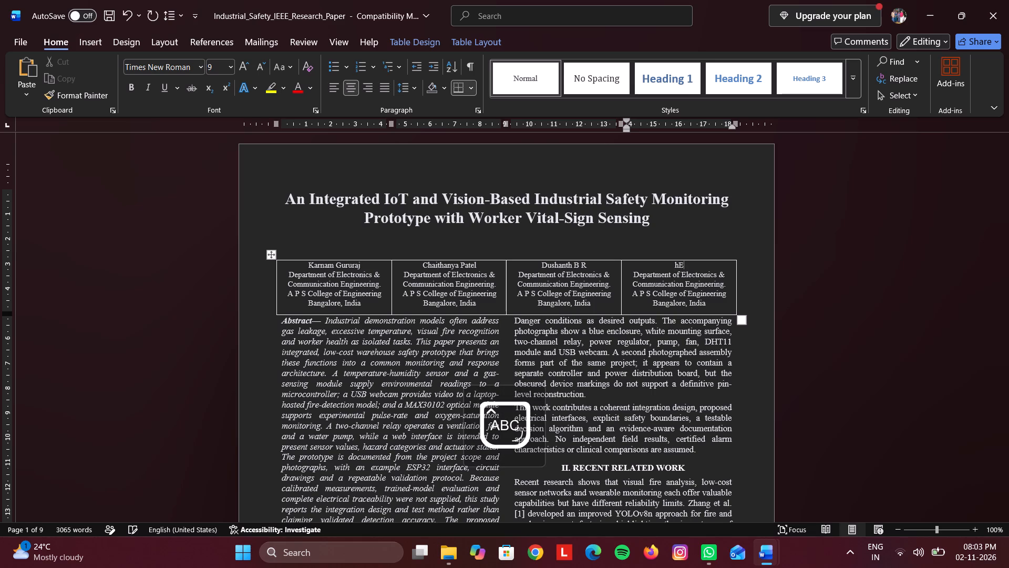
pyautogui.press('BackSpace')
pyautogui.press('BackSpace')
pyautogui.write('th')
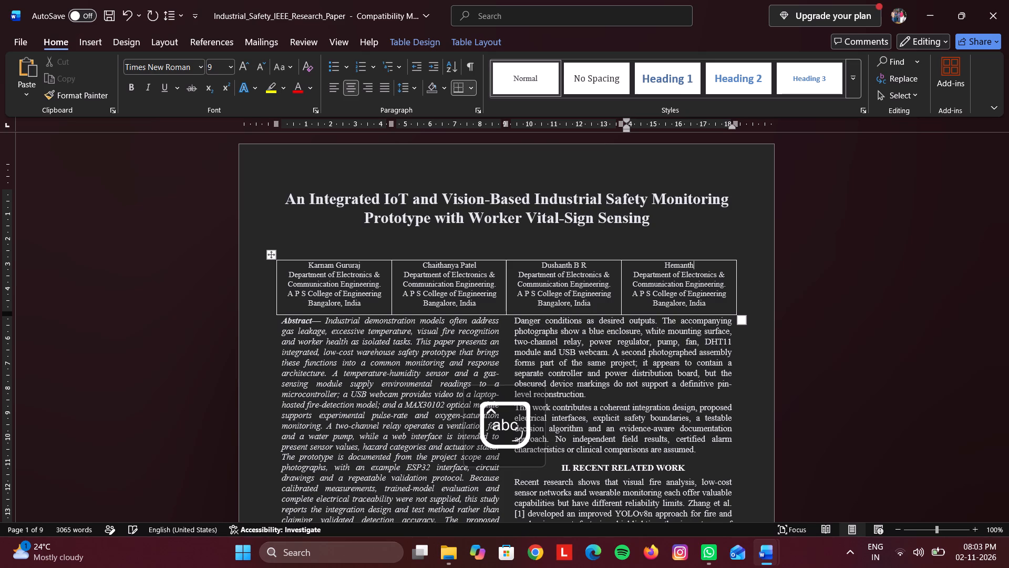
pyautogui.press('space')
pyautogui.press('d')
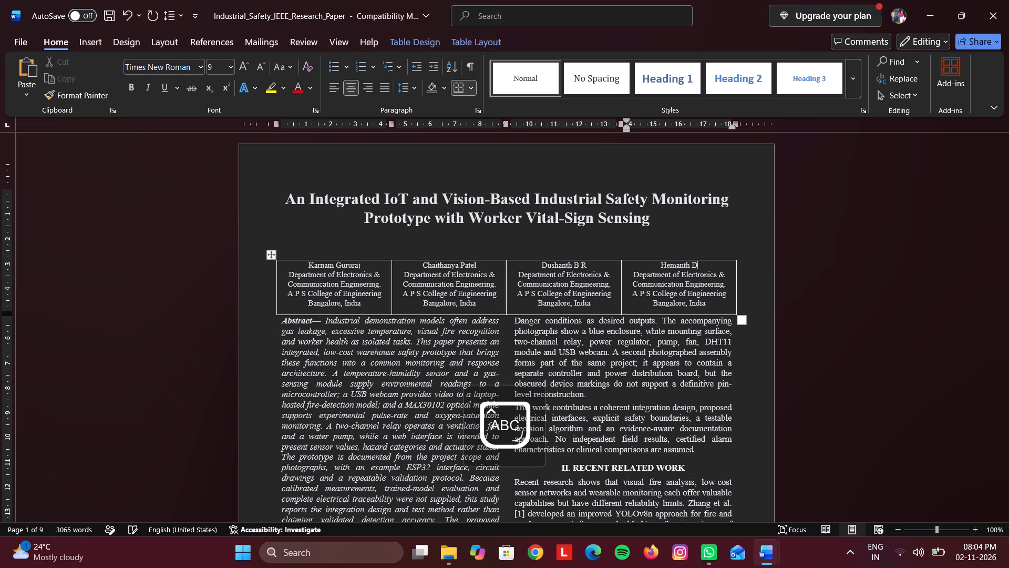
# Add an empty line below "Bangalore, India" in the first author cell.
pyautogui.click(366, 307)
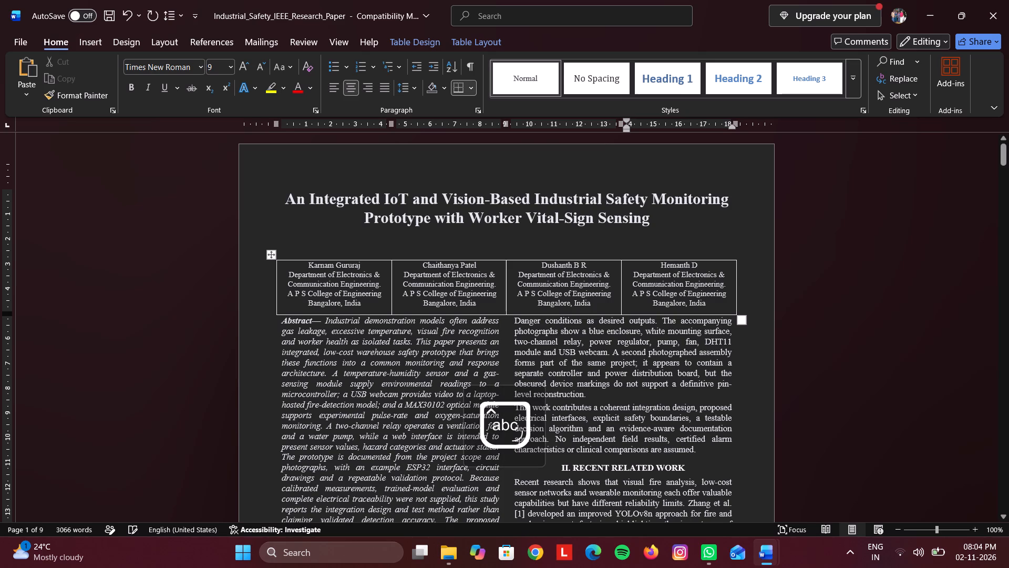
pyautogui.press('Return')
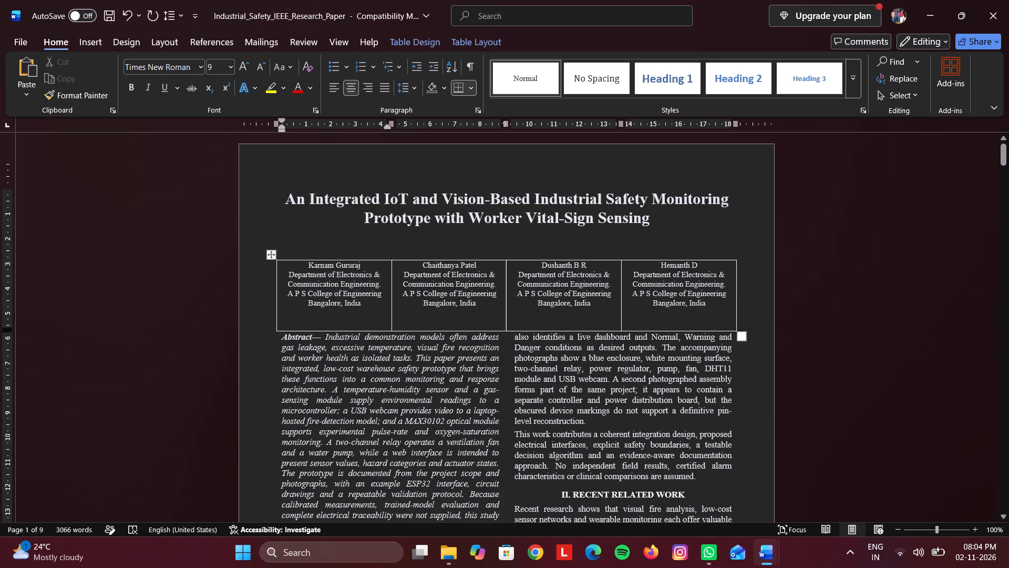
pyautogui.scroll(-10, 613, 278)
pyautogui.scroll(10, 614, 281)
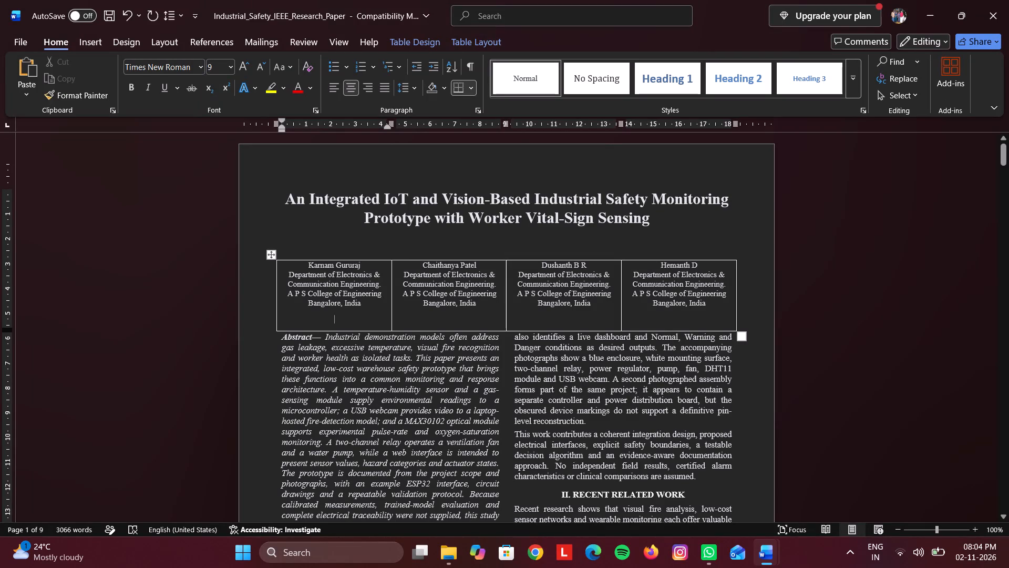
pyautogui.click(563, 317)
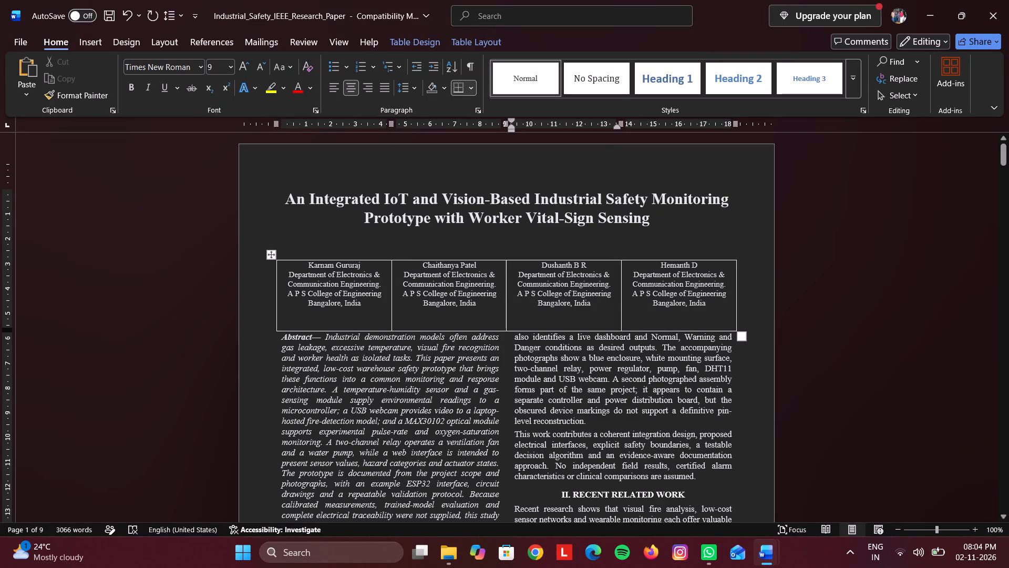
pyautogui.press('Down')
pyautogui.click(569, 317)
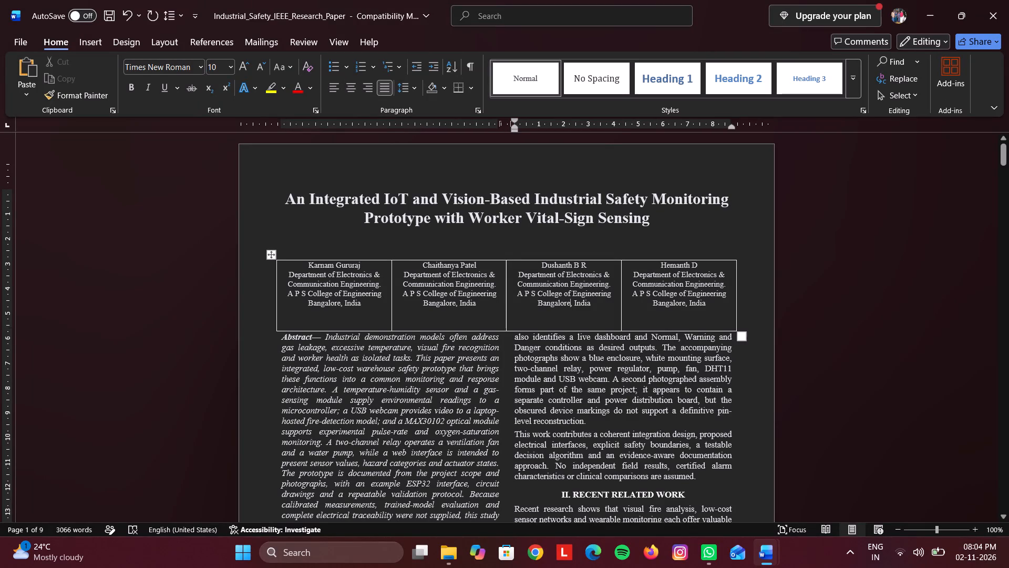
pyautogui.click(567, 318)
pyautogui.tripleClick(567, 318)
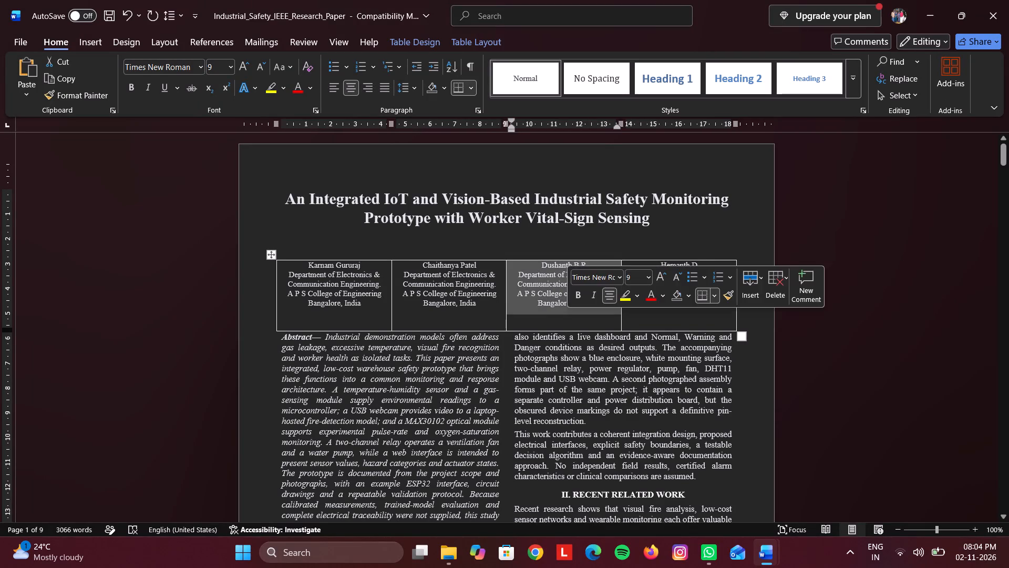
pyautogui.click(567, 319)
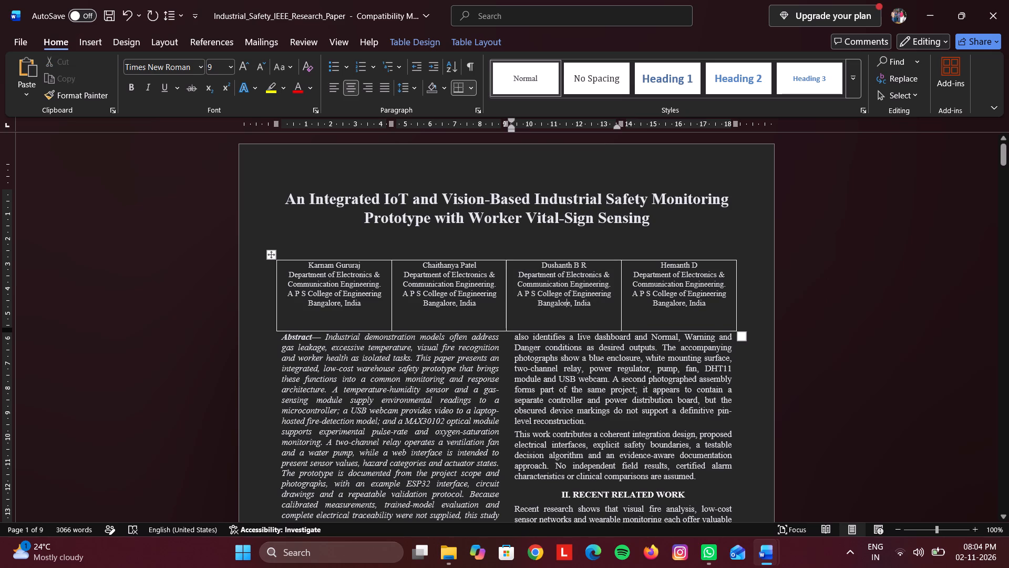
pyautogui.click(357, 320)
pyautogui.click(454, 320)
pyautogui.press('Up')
# Remove the space after the "Bangalore, India" paragraph in the second author cell and place the text cursor on the blank line below it.
pyautogui.click(451, 306)
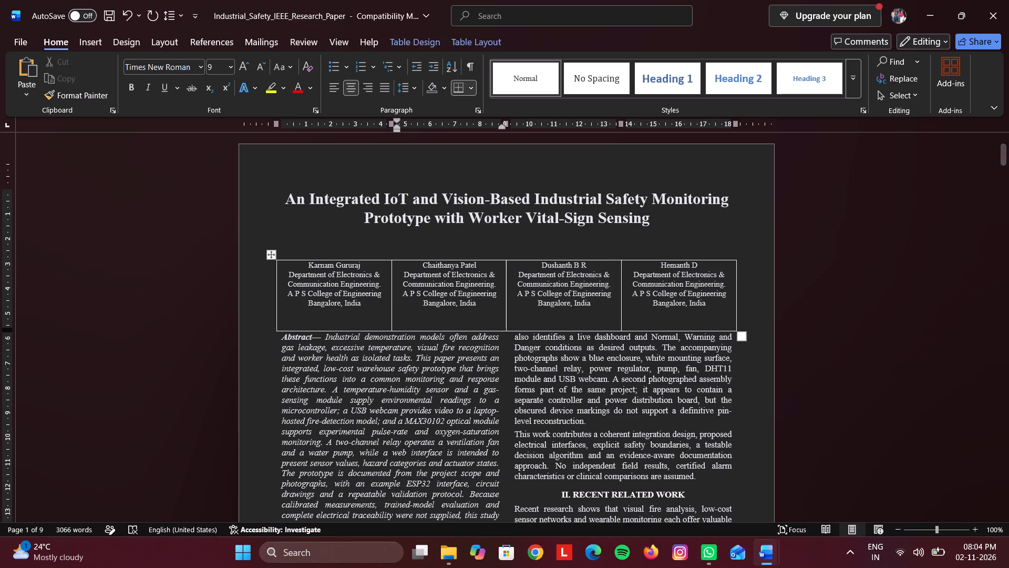
pyautogui.click(417, 85)
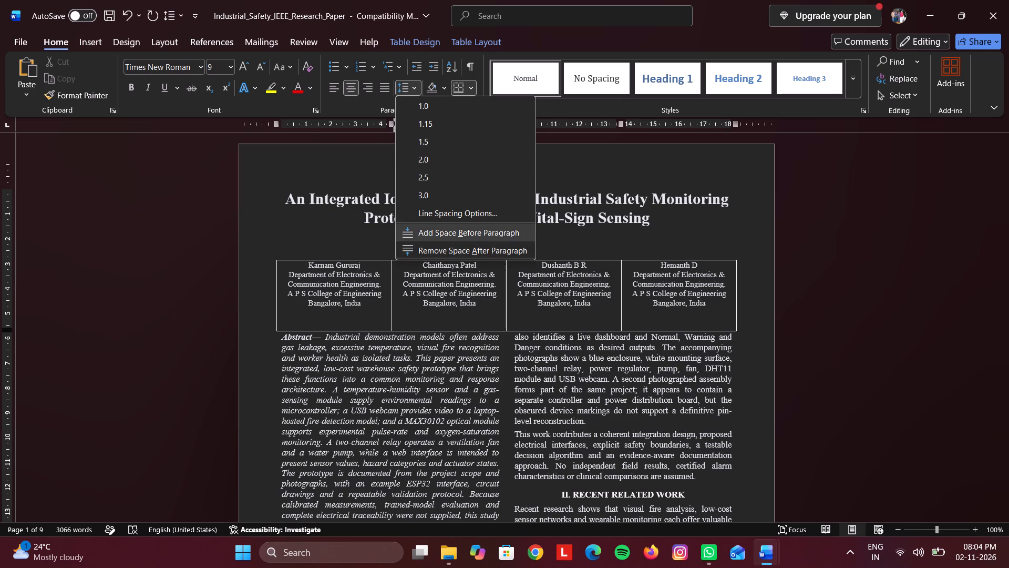
pyautogui.click(463, 253)
pyautogui.tripleClick(461, 319)
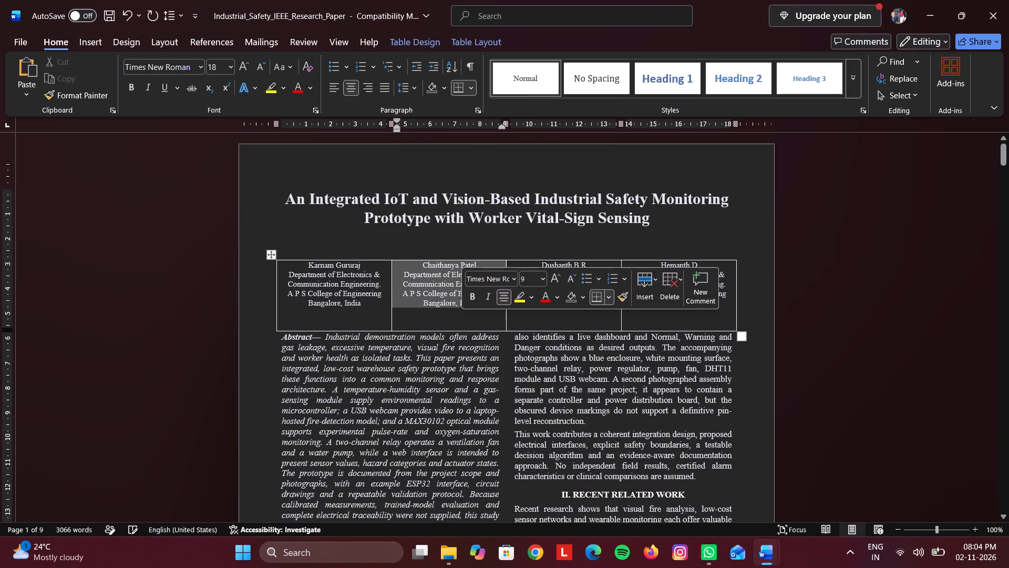
pyautogui.click(461, 319)
pyautogui.tripleClick(460, 320)
pyautogui.click(462, 320)
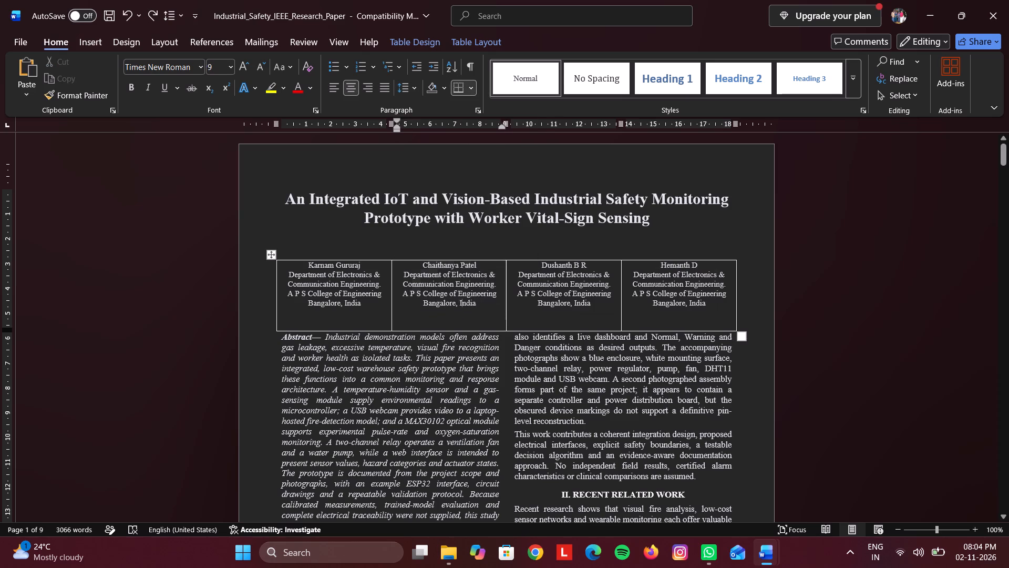
pyautogui.doubleClick(450, 320)
# Place the text cursor at the end of the "Bangalore, India" line in the third author cell.
pyautogui.doubleClick(552, 320)
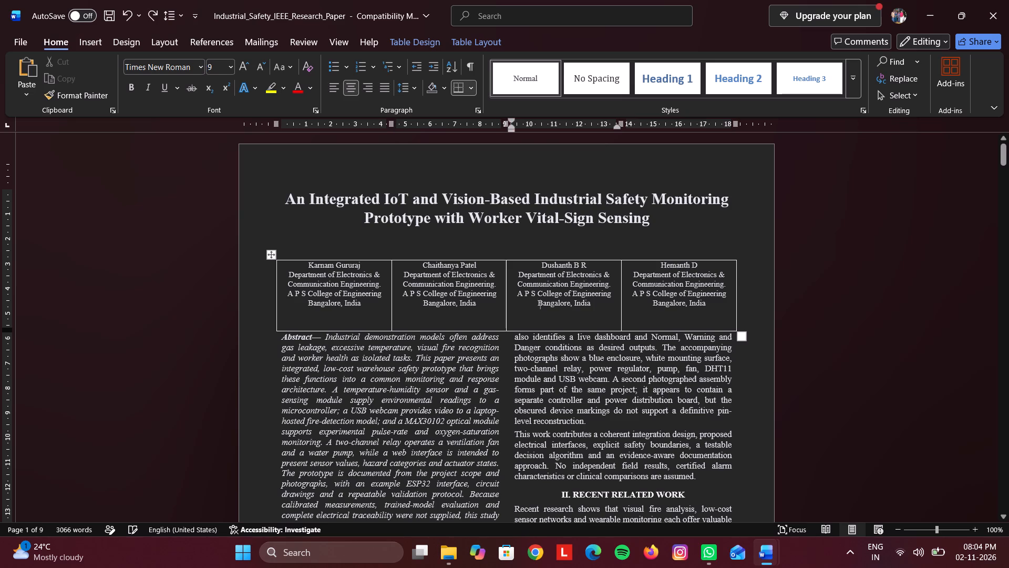
pyautogui.click(557, 320)
pyautogui.doubleClick(565, 323)
pyautogui.doubleClick(566, 323)
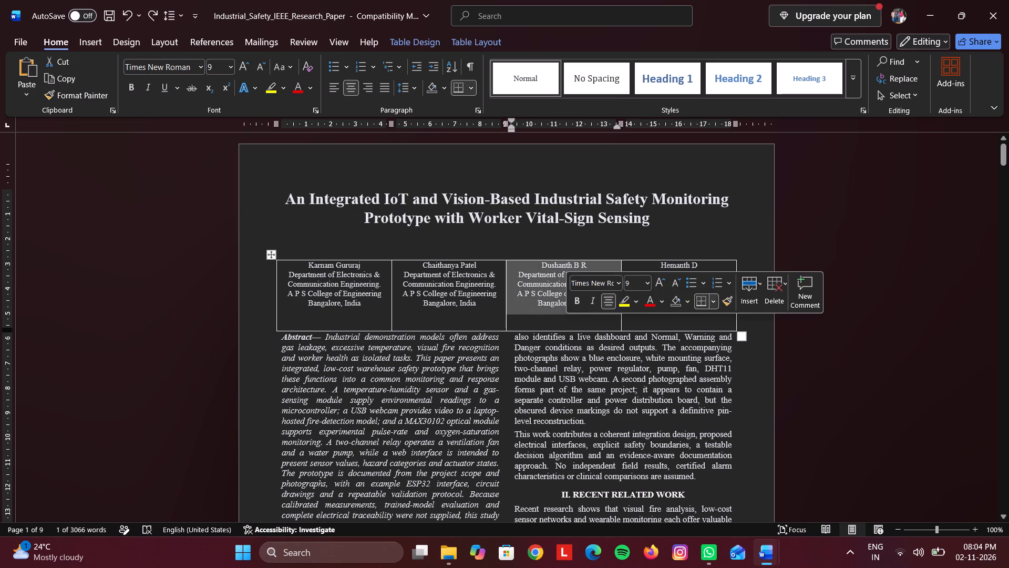
pyautogui.click(567, 321)
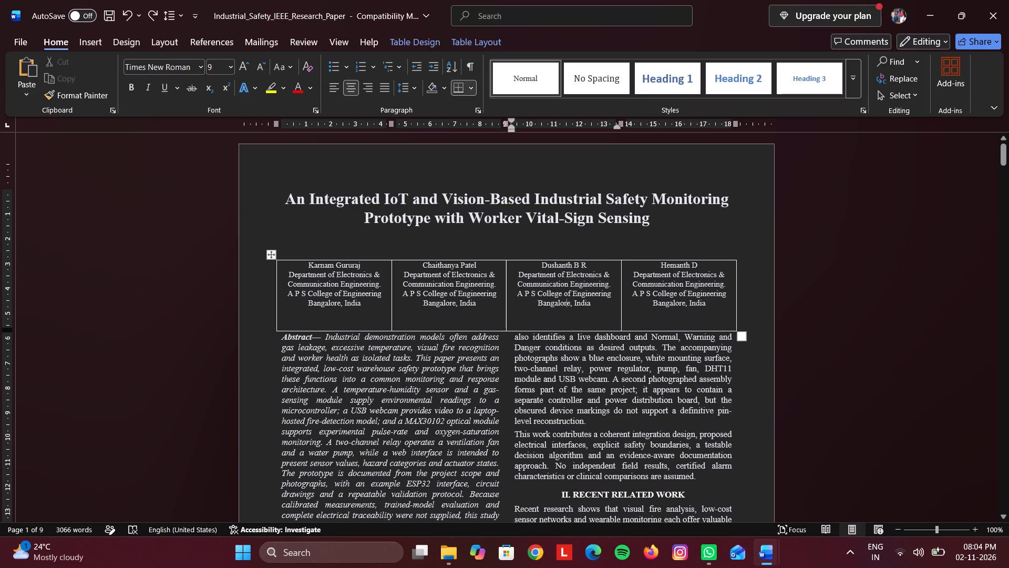
pyautogui.doubleClick(568, 318)
pyautogui.doubleClick(568, 321)
pyautogui.doubleClick(568, 325)
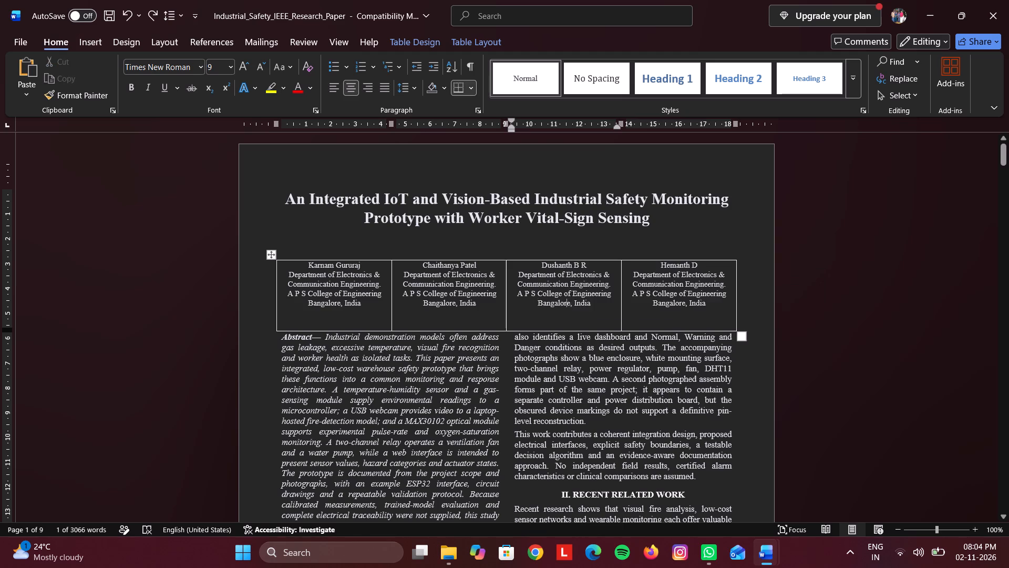
pyautogui.doubleClick(568, 325)
pyautogui.click(568, 326)
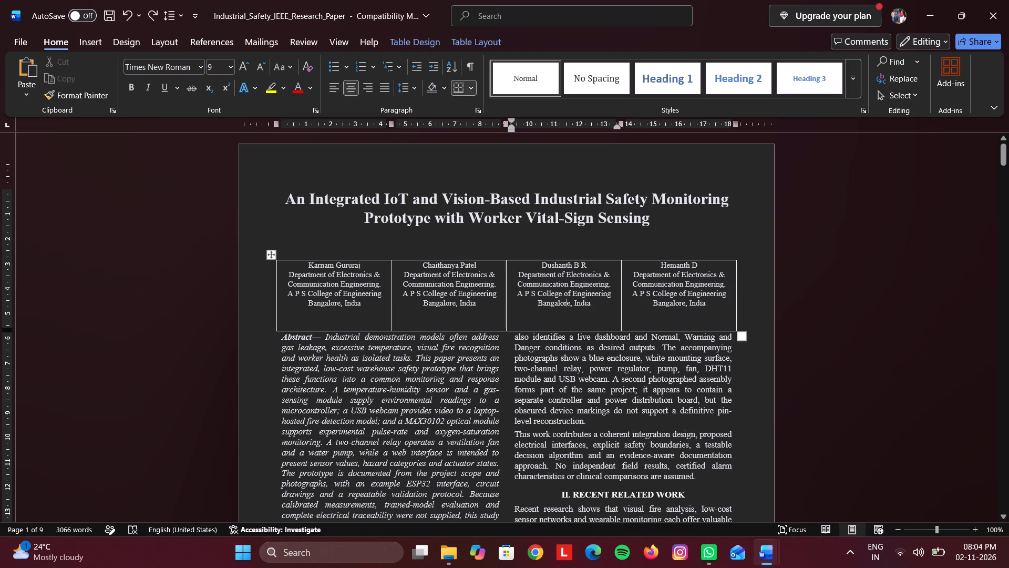
pyautogui.press('Down')
pyautogui.press('Up')
pyautogui.press('Right')
pyautogui.press('Down')
pyautogui.press('Right')
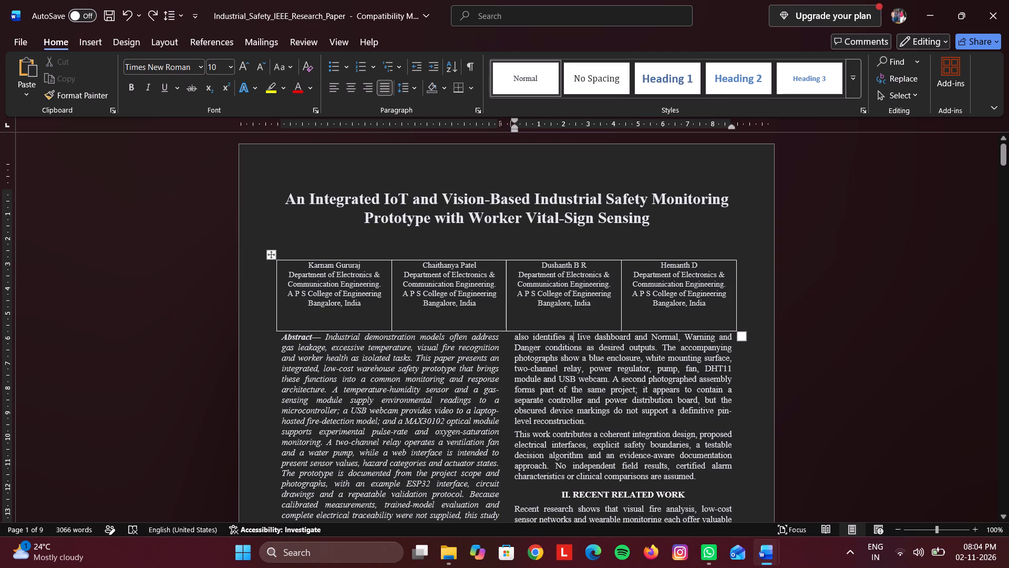
pyautogui.press('Right')
pyautogui.press('Up')
pyautogui.press('Right')
pyautogui.press('Right')
pyautogui.press('Right')
pyautogui.press('Right')
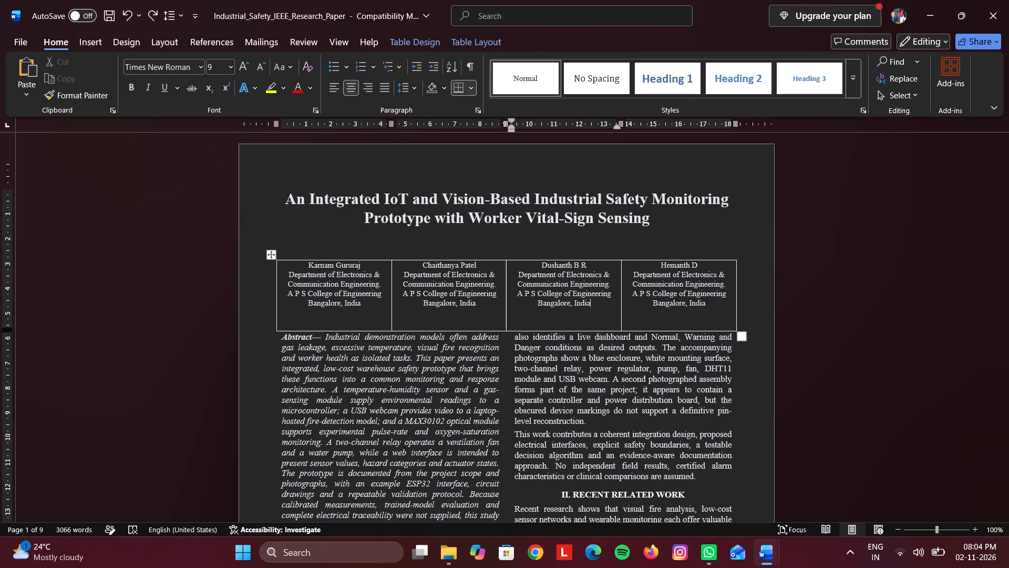
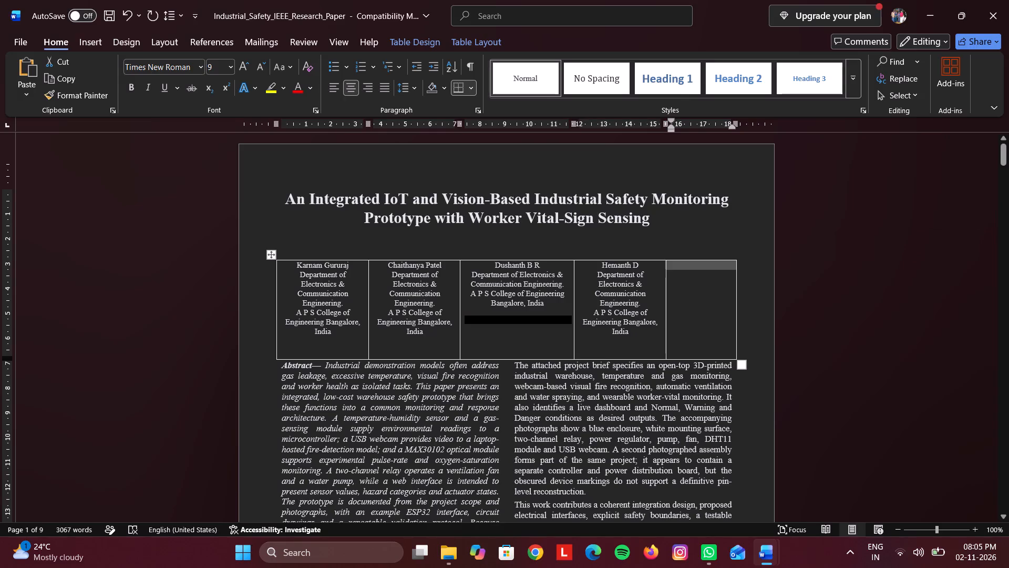
# Enter the fifth author's name in the empty fifth cell of the author table and start a new line below it.
pyautogui.click(679, 272)
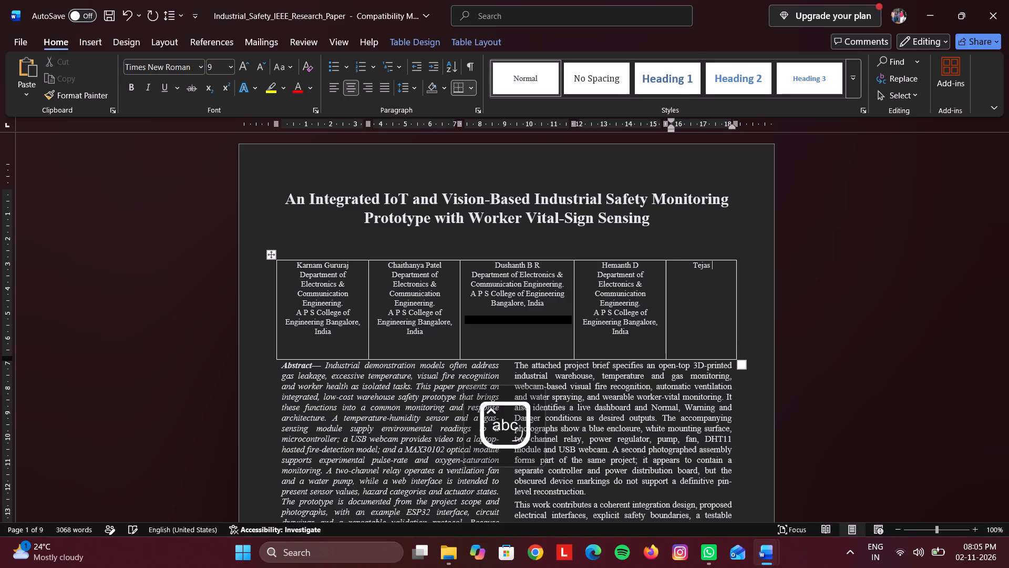
pyautogui.press('n')
pyautogui.press('Down')
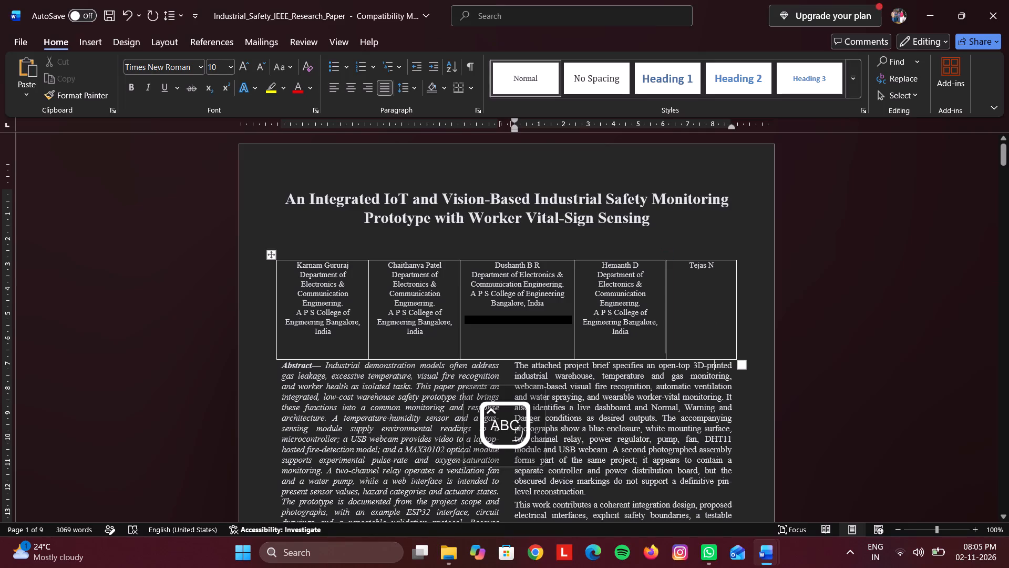
pyautogui.click(716, 265)
pyautogui.press('Return')
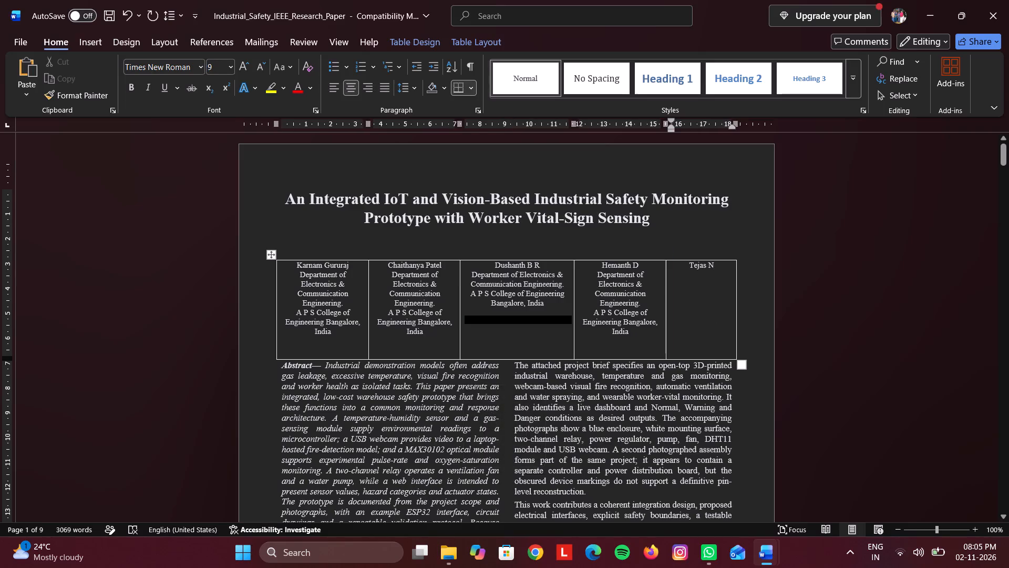
# Copy the department, college and "Bangalore, India" text from the fourth author cell to below the name in the fifth cell.
pyautogui.moveTo(595, 272); pyautogui.dragTo(654, 329)
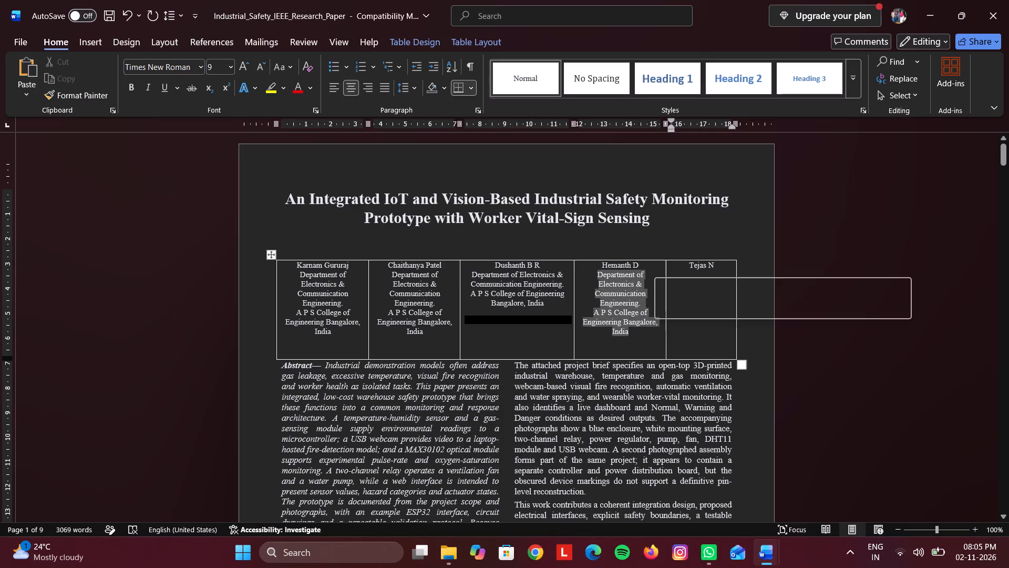
pyautogui.hotkey('ctrl', 'c')
pyautogui.click(691, 287)
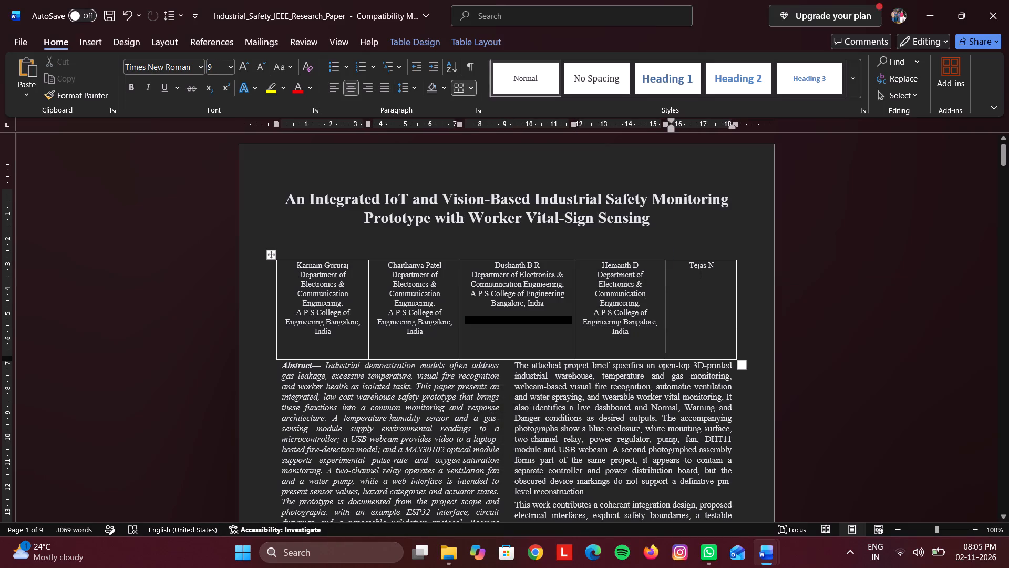
pyautogui.hotkey('ctrl', 'v')
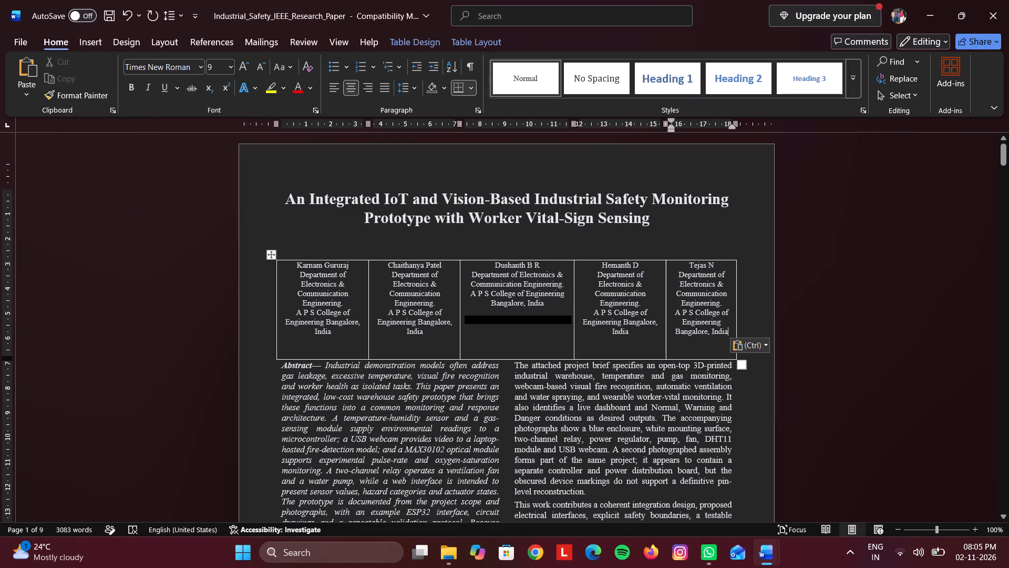
# Select the fourth author cell in the author table.
pyautogui.click(579, 342)
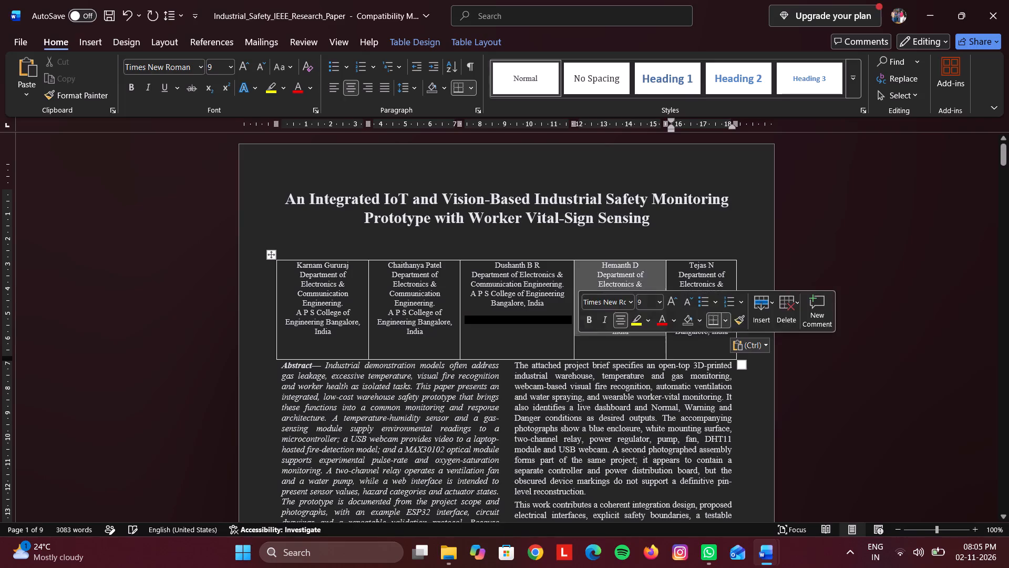
pyautogui.tripleClick(586, 348)
pyautogui.doubleClick(586, 348)
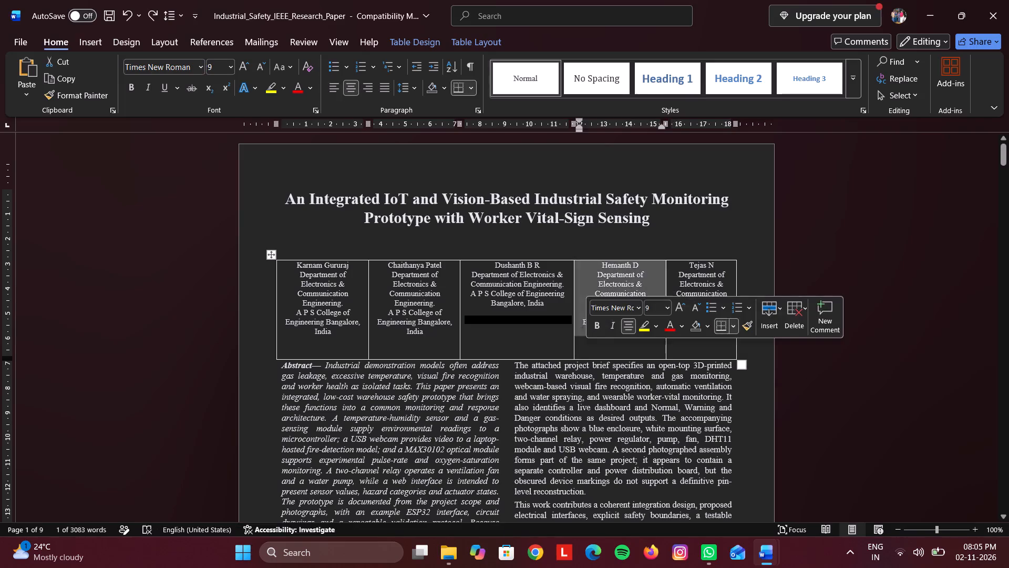
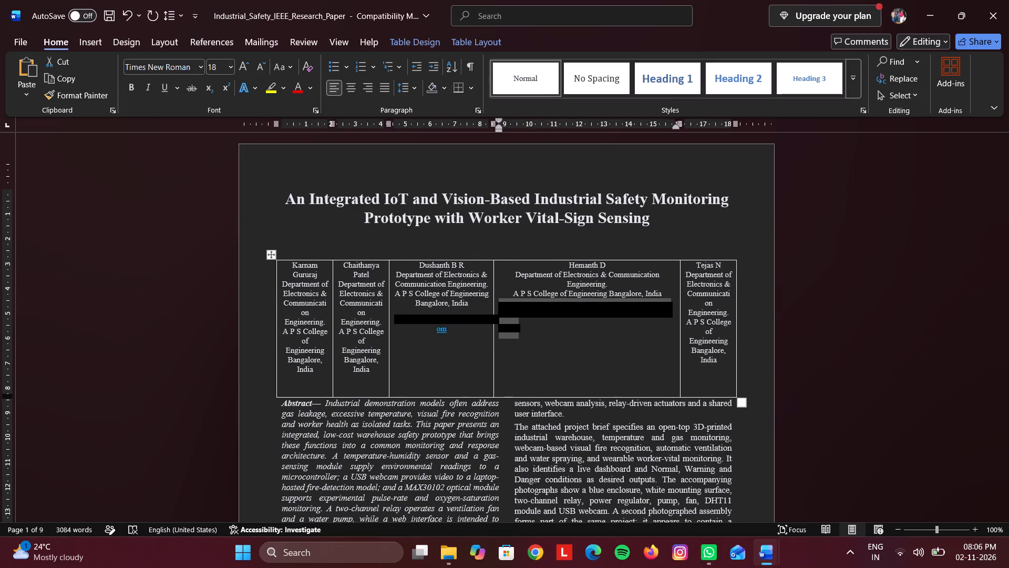
# Set the font size of the selected e-mail address in the fourth author cell to 10.
pyautogui.click(229, 70)
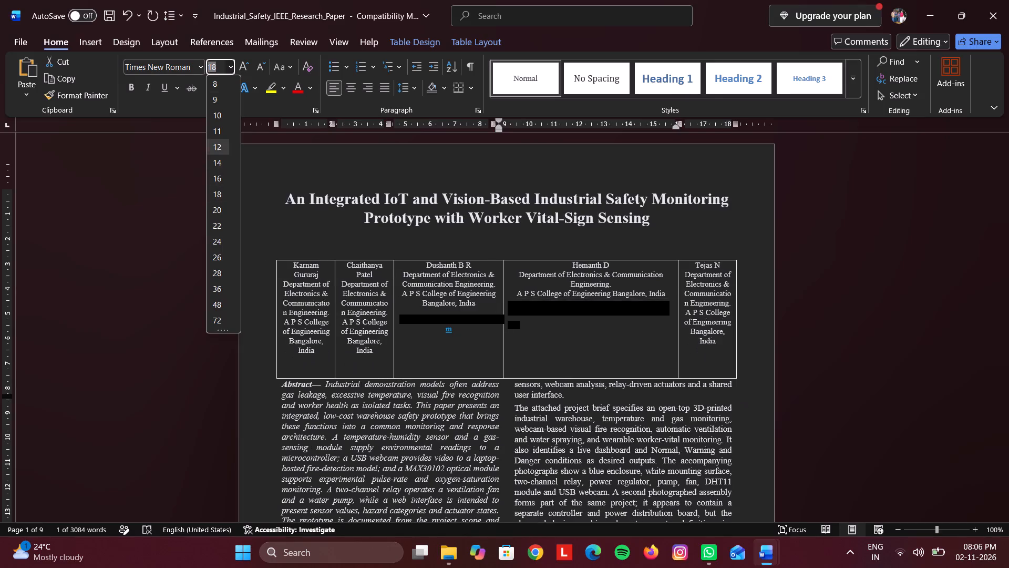
pyautogui.click(222, 114)
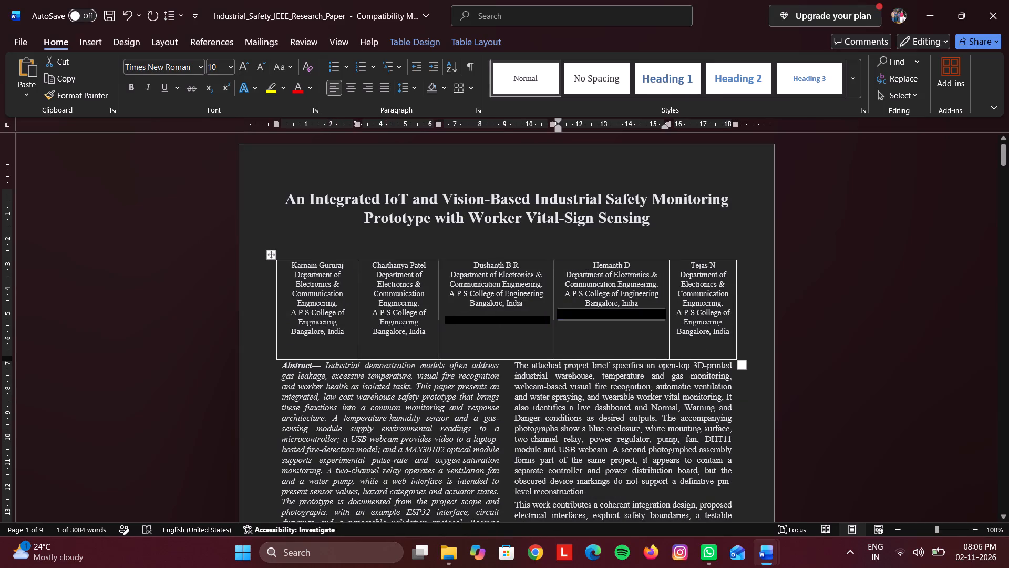
# Replace a character near the start of the fourth author's e-mail address with "h" and add a space after the address.
pyautogui.click(570, 312)
pyautogui.press('Left')
pyautogui.press('BackSpace')
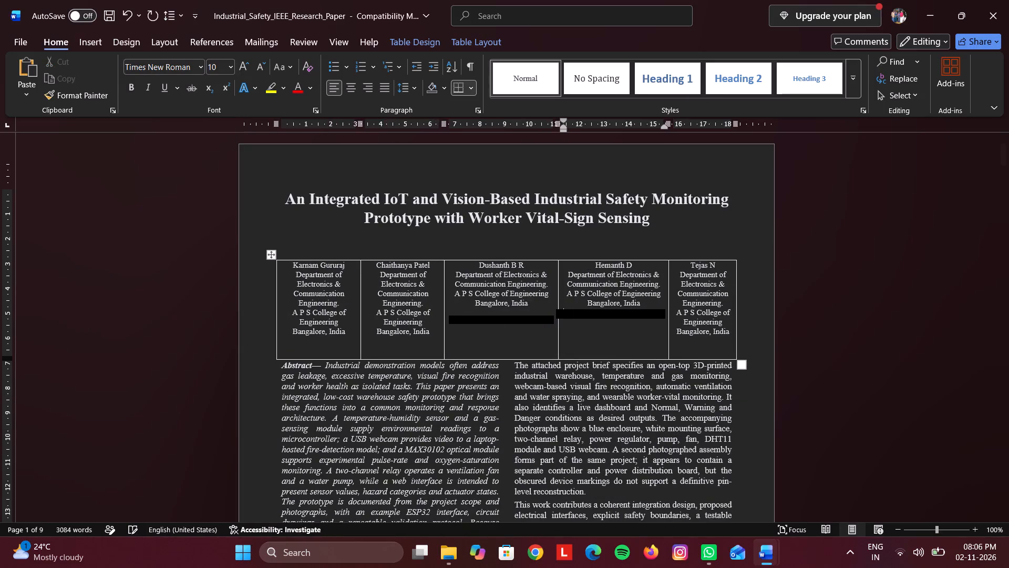
pyautogui.press('h')
pyautogui.click(663, 315)
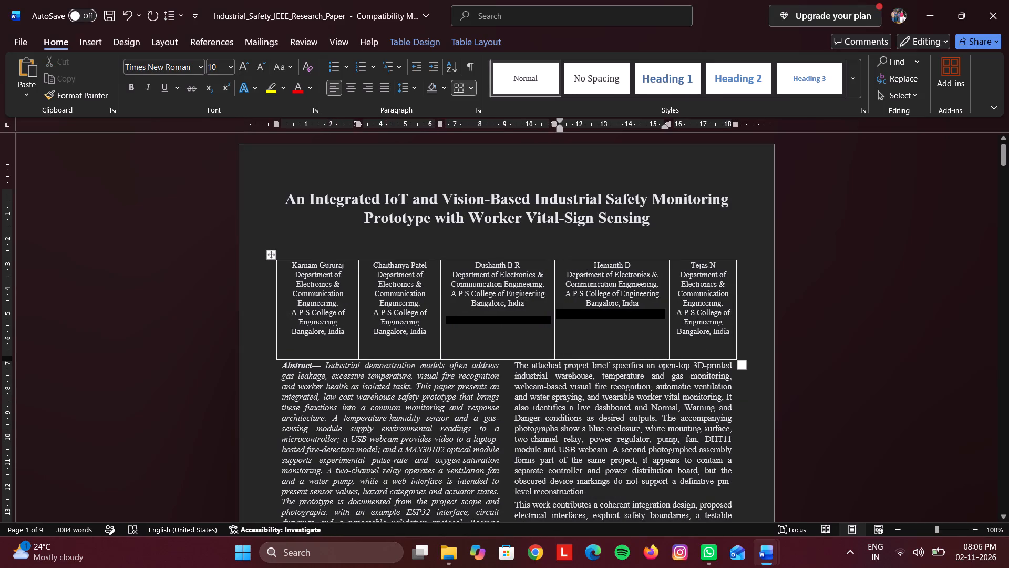
pyautogui.press('space')
# Remove the space after the "Bangalore, India" paragraph above the e-mail address in the third author cell.
pyautogui.click(488, 318)
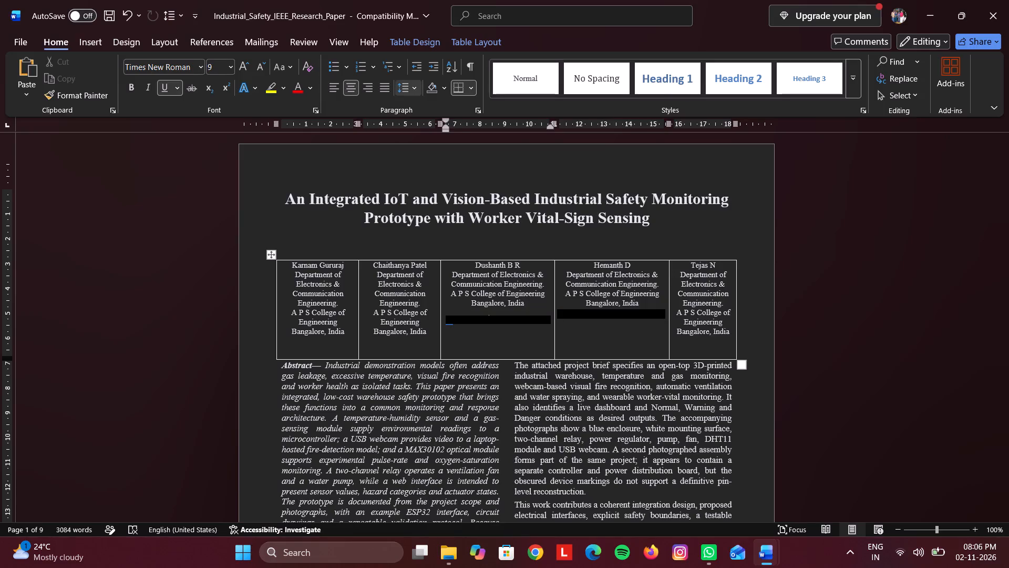
pyautogui.click(419, 90)
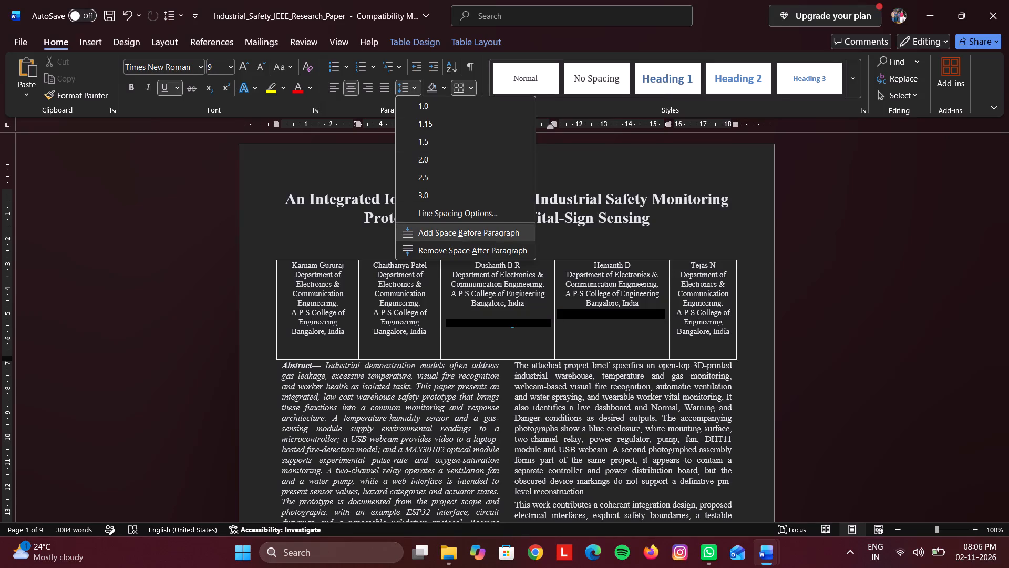
pyautogui.click(508, 308)
pyautogui.click(502, 302)
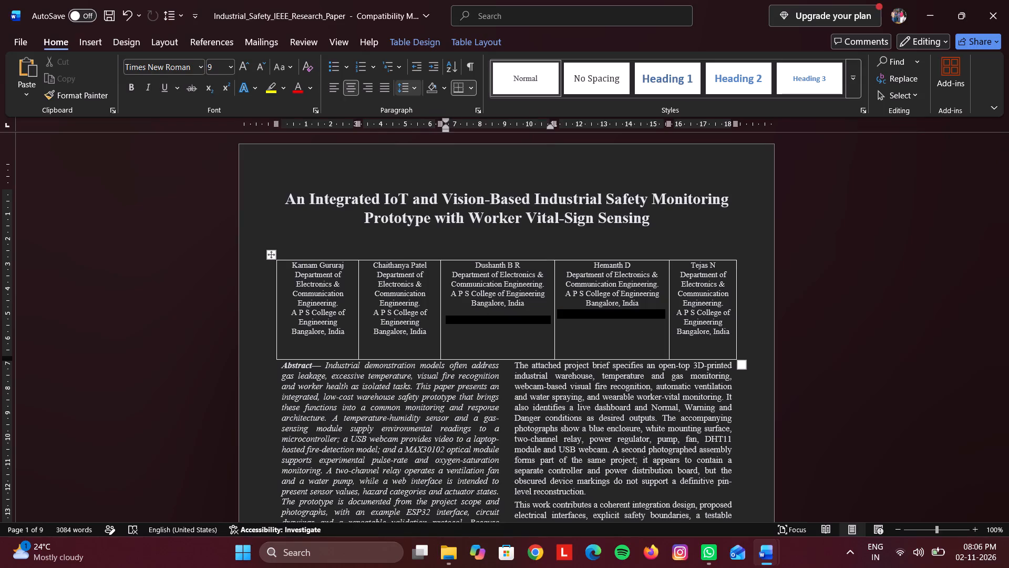
pyautogui.click(414, 84)
pyautogui.click(437, 255)
pyautogui.click(497, 360)
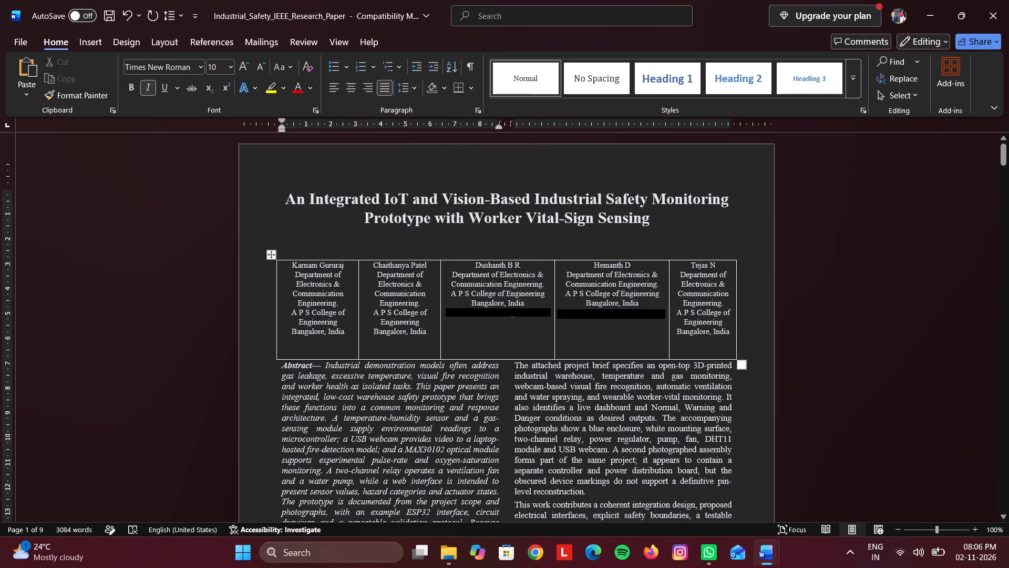
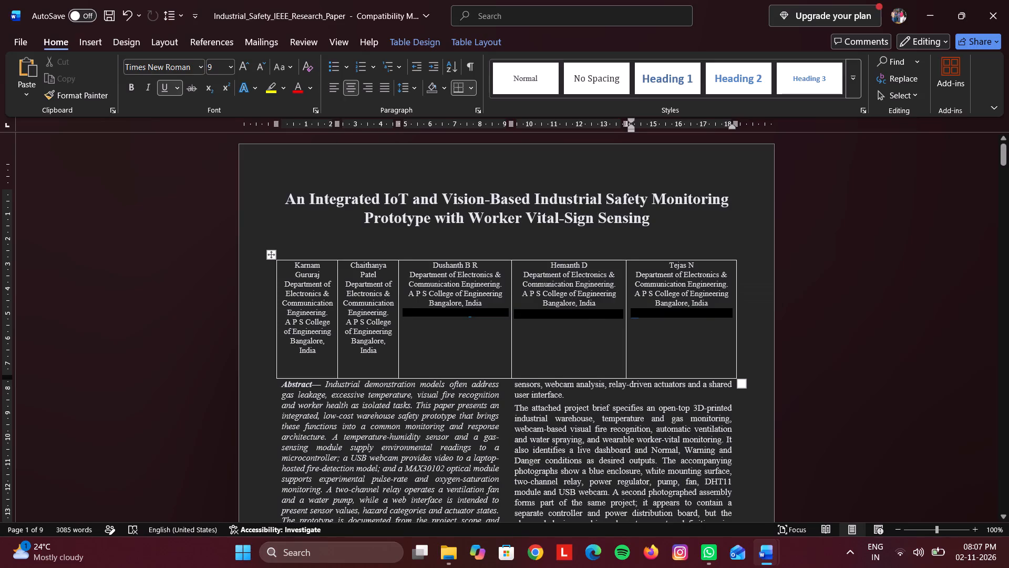
# Replace a character near the start of the fifth author's e-mail address with "t" and place the insertion point at the address's end.
pyautogui.press('BackSpace')
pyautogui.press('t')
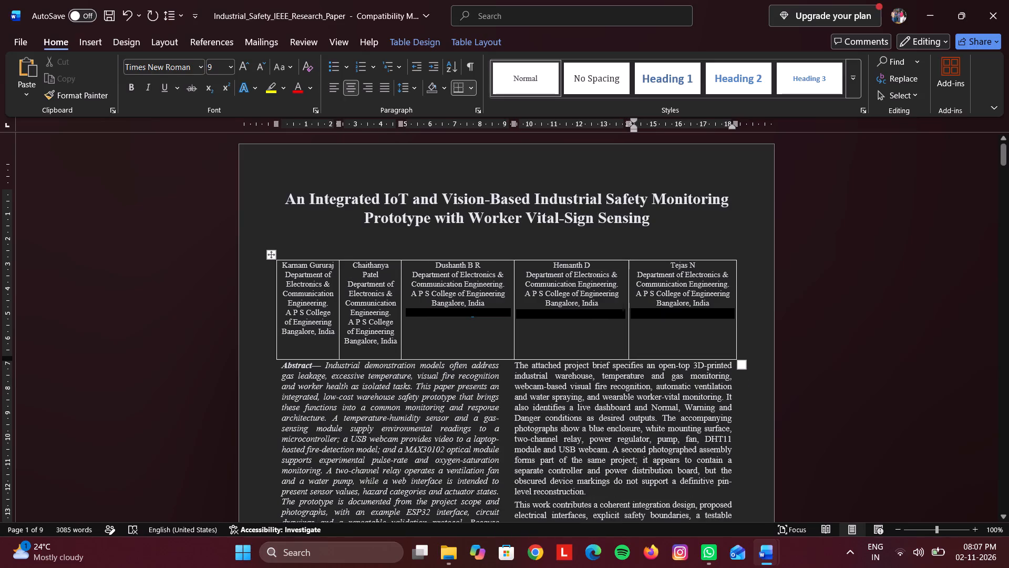
pyautogui.click(652, 315)
pyautogui.click(735, 316)
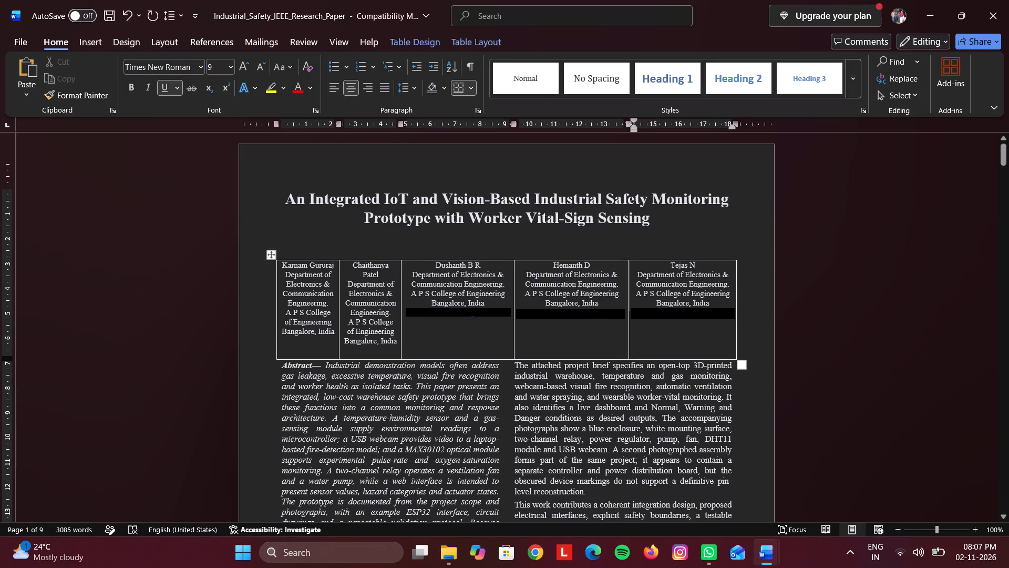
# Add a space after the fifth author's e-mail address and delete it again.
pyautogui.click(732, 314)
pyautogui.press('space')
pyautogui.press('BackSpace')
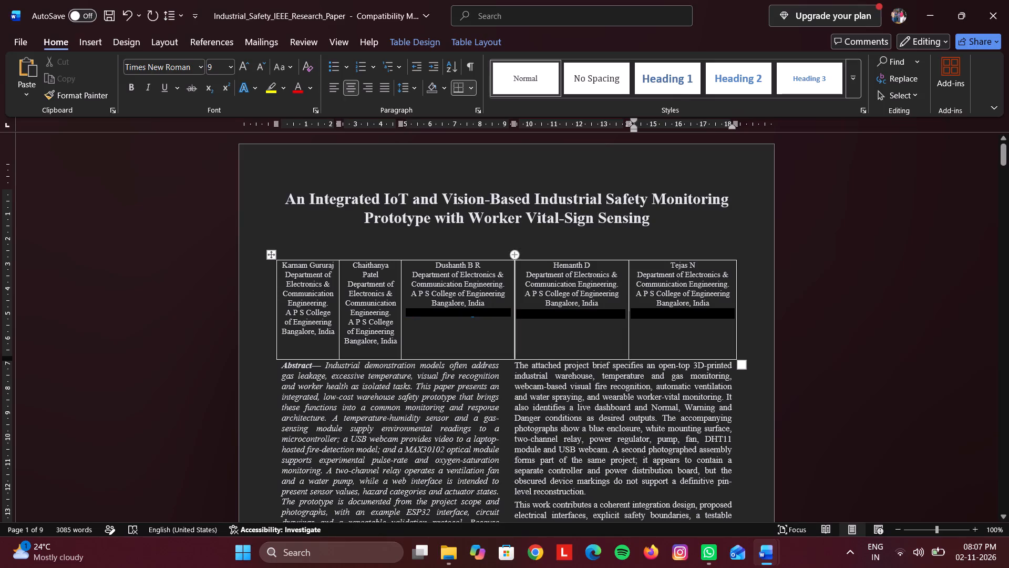
# Select the whole author table and extend both outer edges past the page's text margins, making it about 20 cm wide.
pyautogui.click(271, 253)
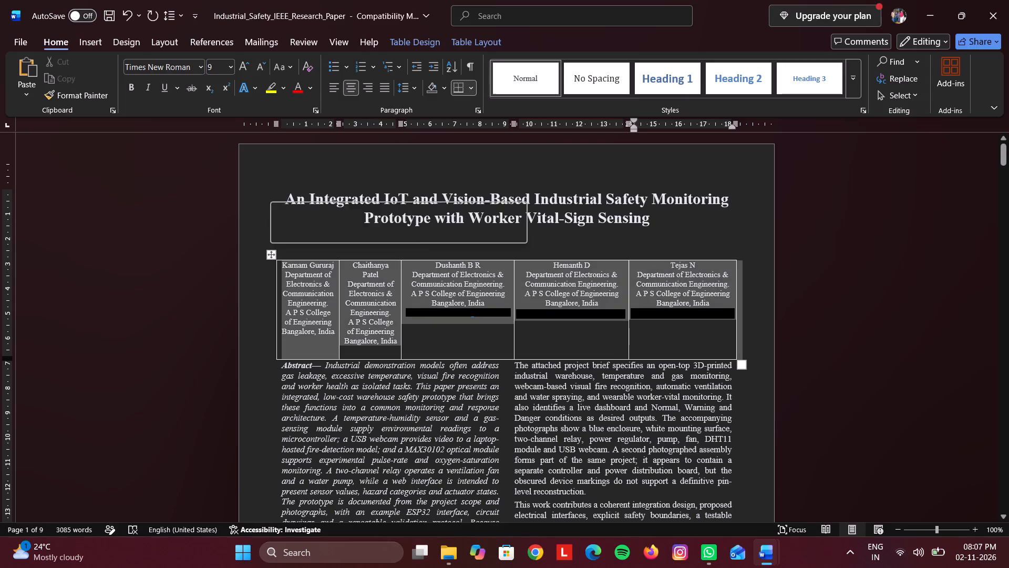
pyautogui.moveTo(280, 123); pyautogui.dragTo(268, 127)
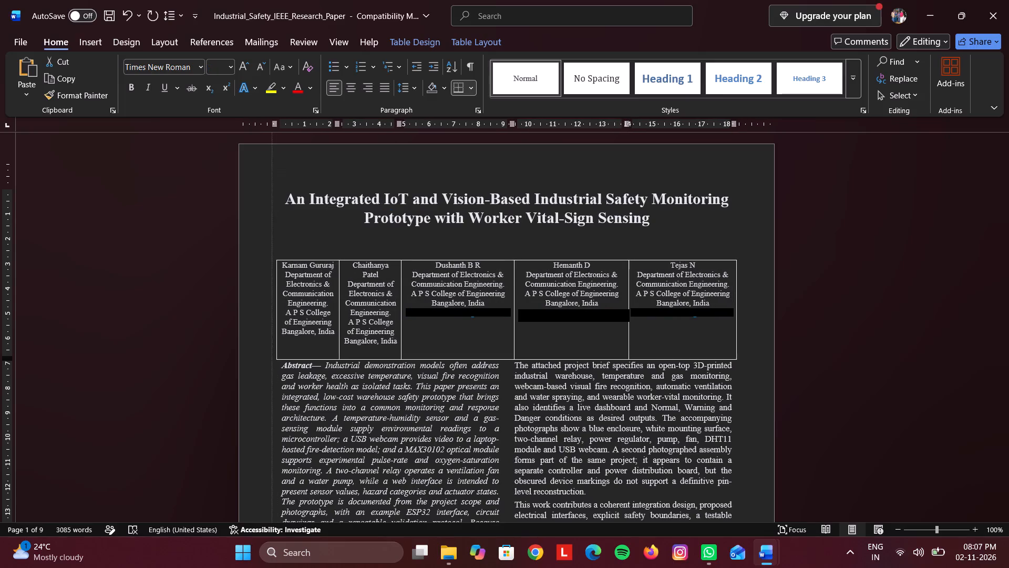
pyautogui.moveTo(268, 127); pyautogui.dragTo(256, 133)
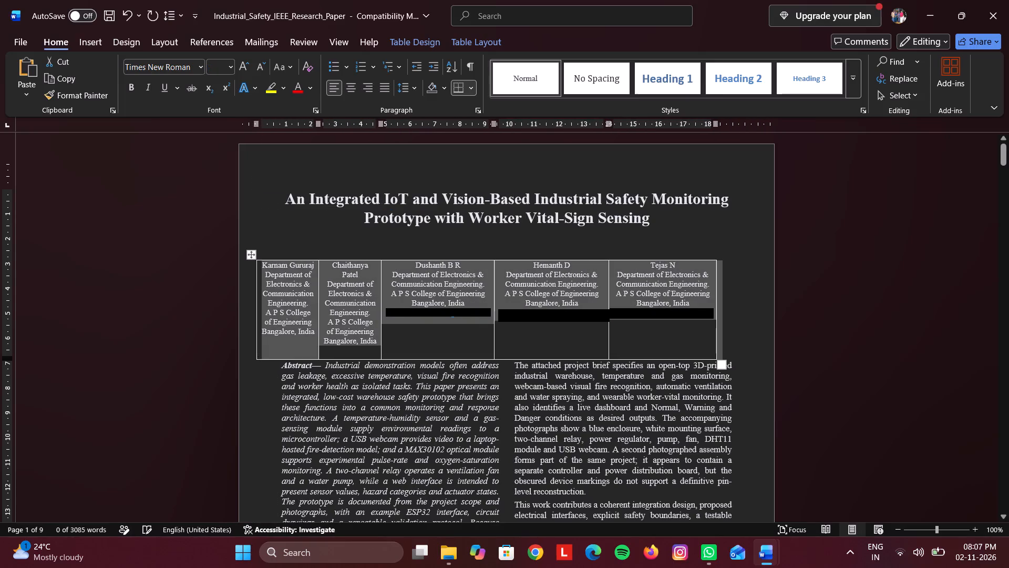
pyautogui.moveTo(712, 122); pyautogui.dragTo(750, 133)
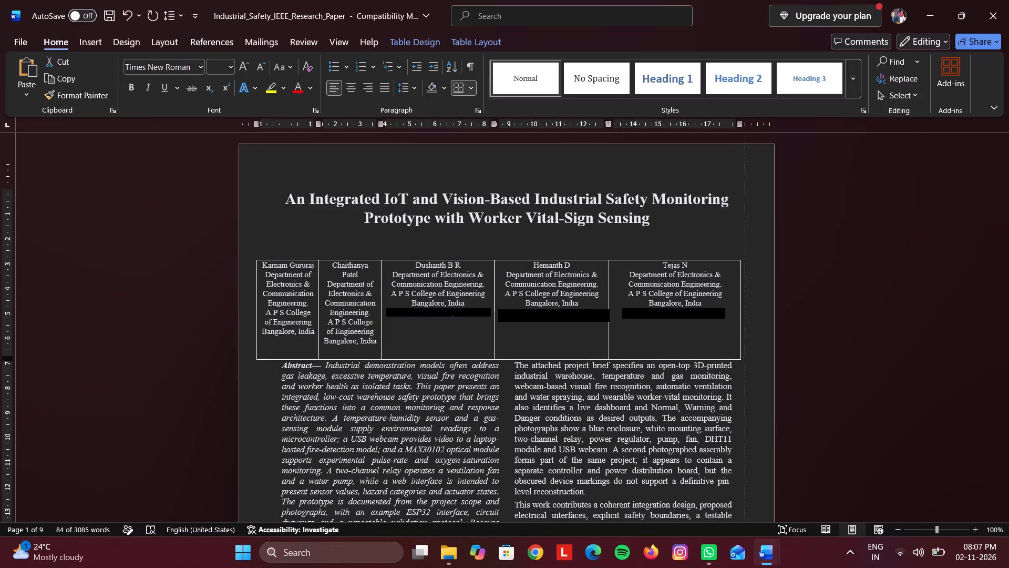
pyautogui.moveTo(750, 133); pyautogui.dragTo(759, 136)
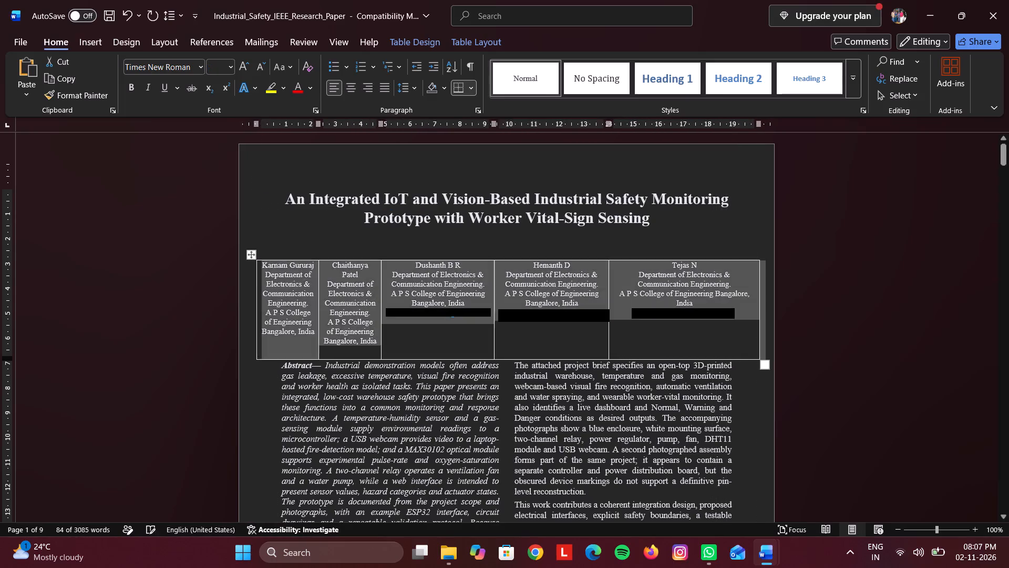
# Widen the fourth author column by moving its border with the fifth column about 1 cm toward the fifth author.
pyautogui.moveTo(609, 308); pyautogui.dragTo(615, 309)
pyautogui.click(616, 309)
pyautogui.click(620, 310)
pyautogui.click(637, 337)
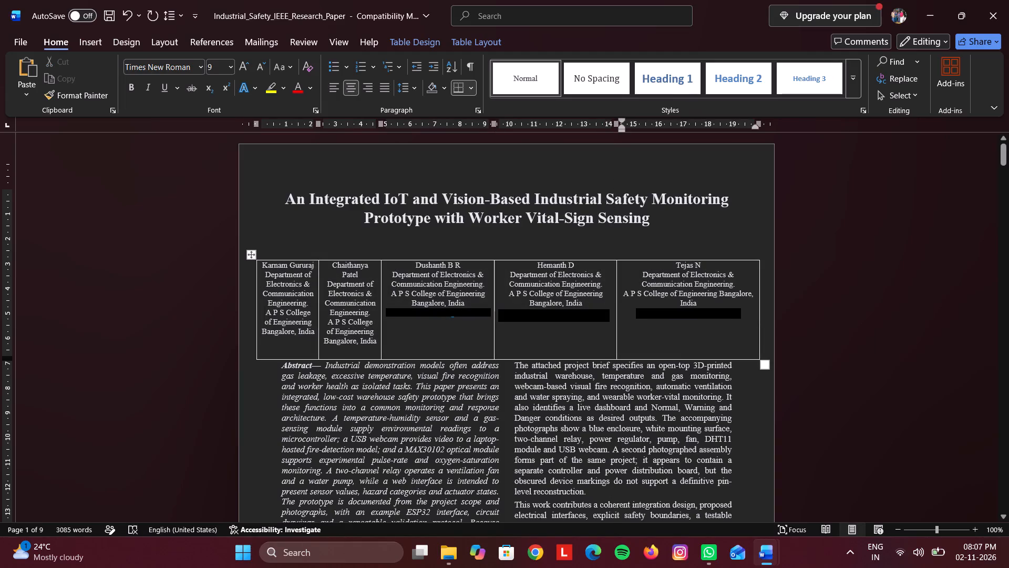
pyautogui.moveTo(616, 318); pyautogui.dragTo(627, 319)
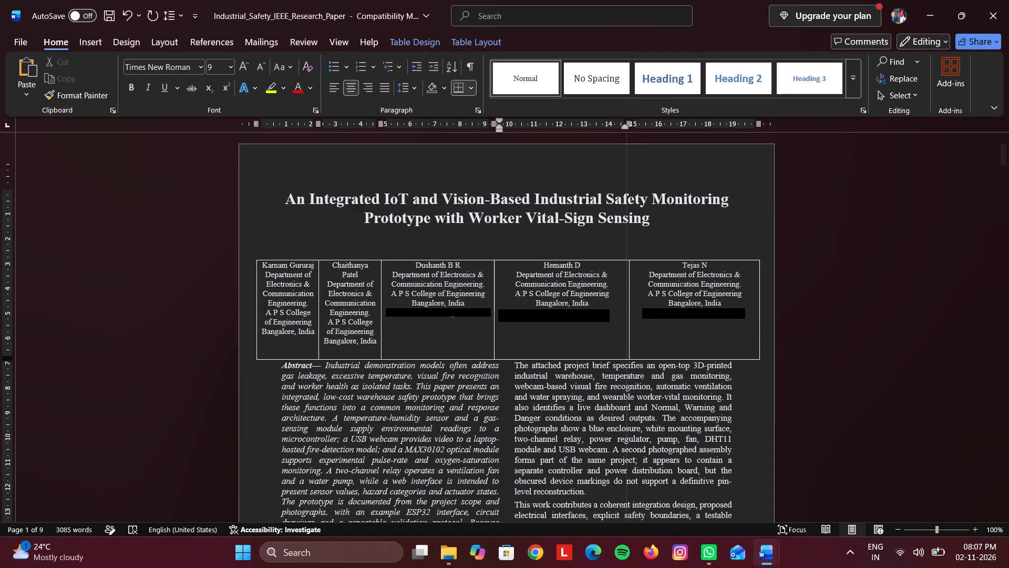
pyautogui.moveTo(627, 319); pyautogui.dragTo(634, 321)
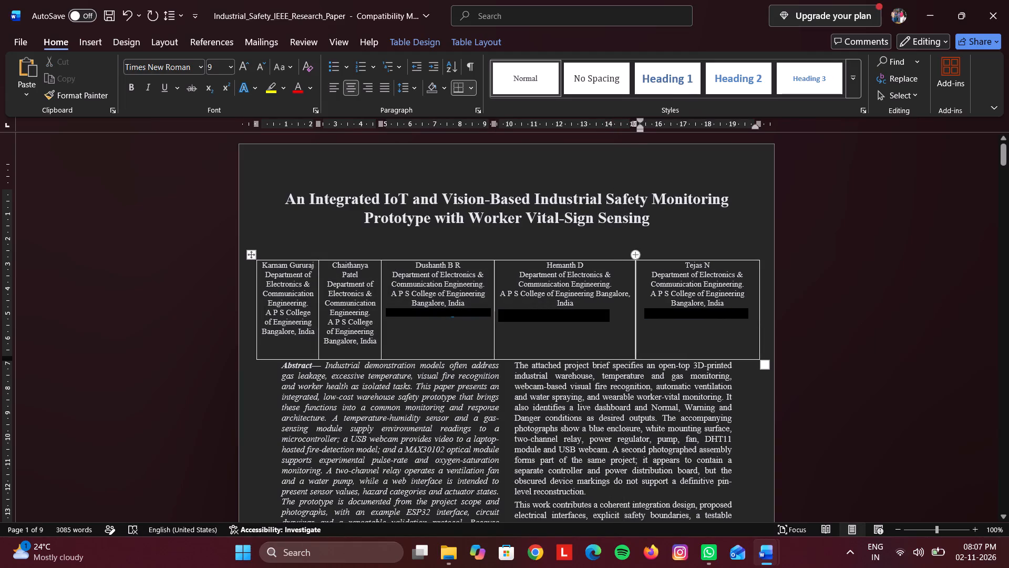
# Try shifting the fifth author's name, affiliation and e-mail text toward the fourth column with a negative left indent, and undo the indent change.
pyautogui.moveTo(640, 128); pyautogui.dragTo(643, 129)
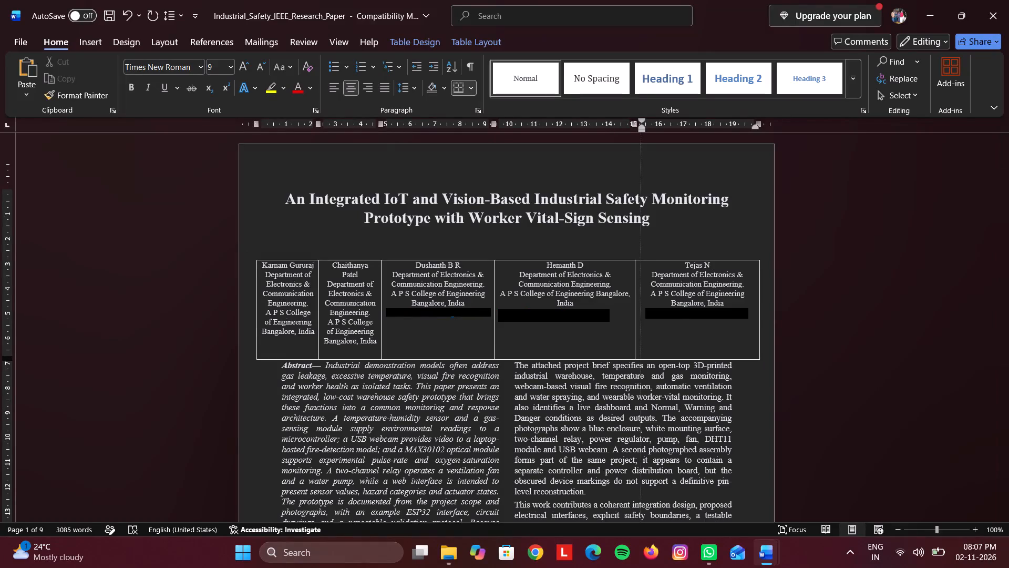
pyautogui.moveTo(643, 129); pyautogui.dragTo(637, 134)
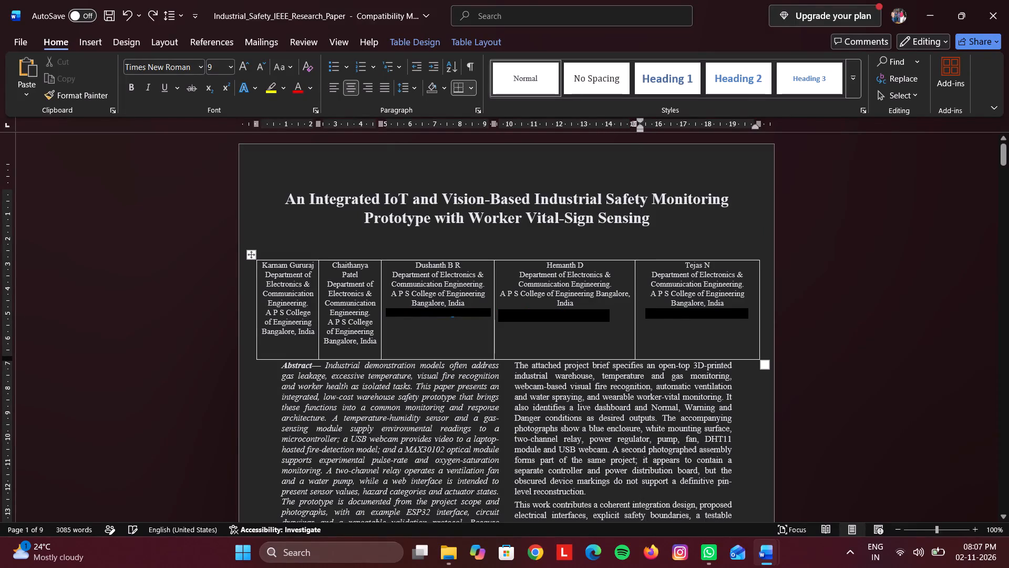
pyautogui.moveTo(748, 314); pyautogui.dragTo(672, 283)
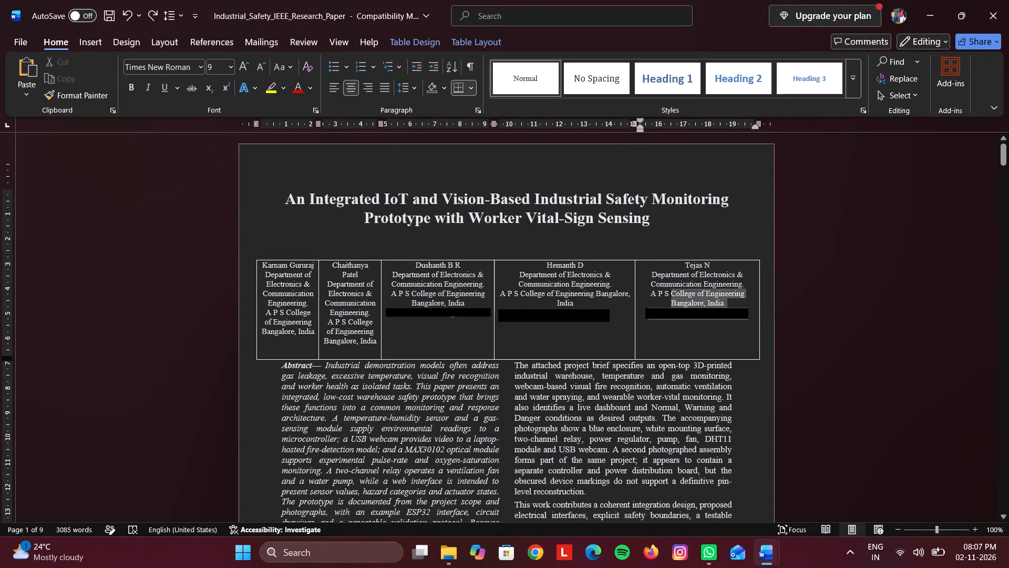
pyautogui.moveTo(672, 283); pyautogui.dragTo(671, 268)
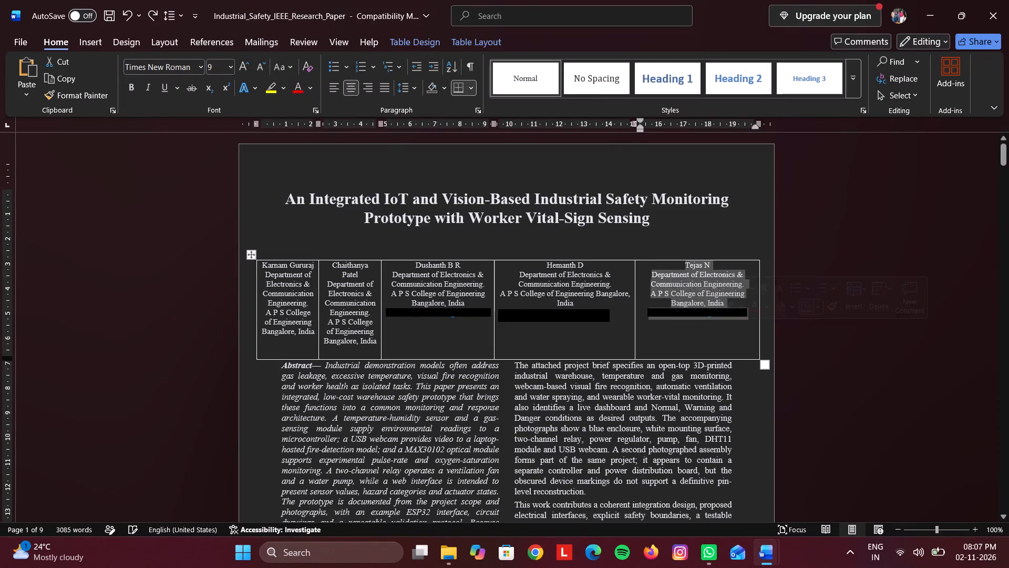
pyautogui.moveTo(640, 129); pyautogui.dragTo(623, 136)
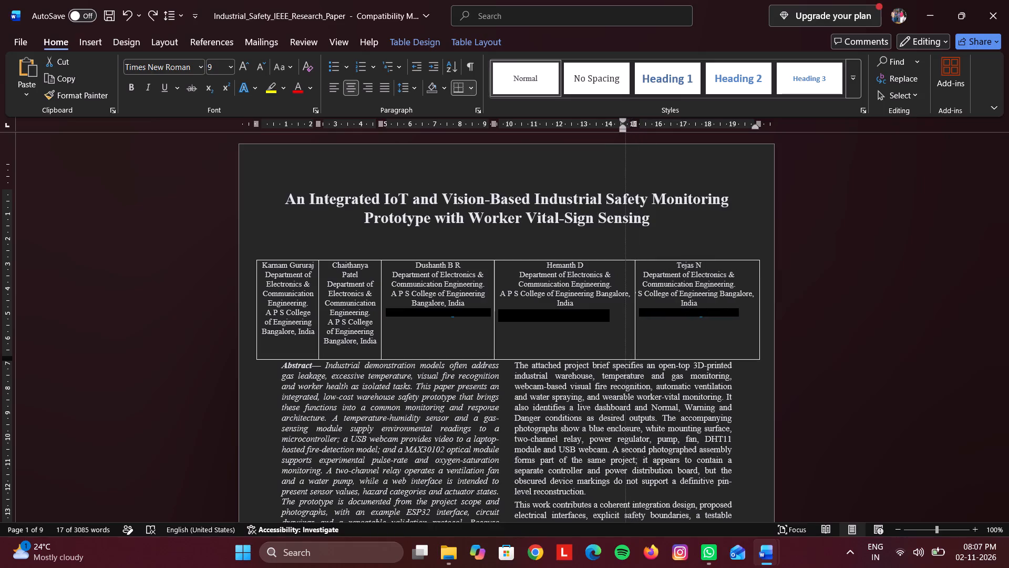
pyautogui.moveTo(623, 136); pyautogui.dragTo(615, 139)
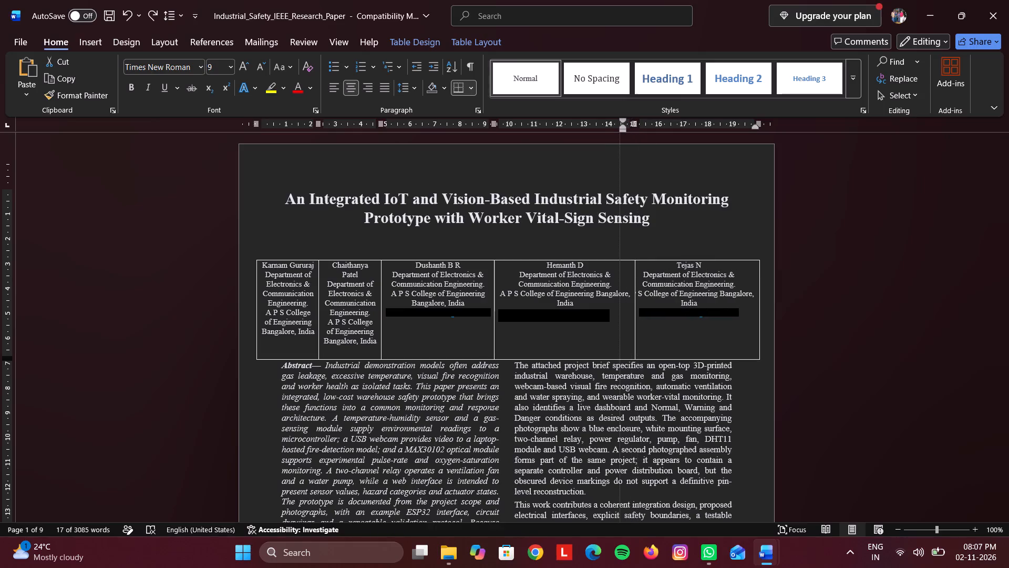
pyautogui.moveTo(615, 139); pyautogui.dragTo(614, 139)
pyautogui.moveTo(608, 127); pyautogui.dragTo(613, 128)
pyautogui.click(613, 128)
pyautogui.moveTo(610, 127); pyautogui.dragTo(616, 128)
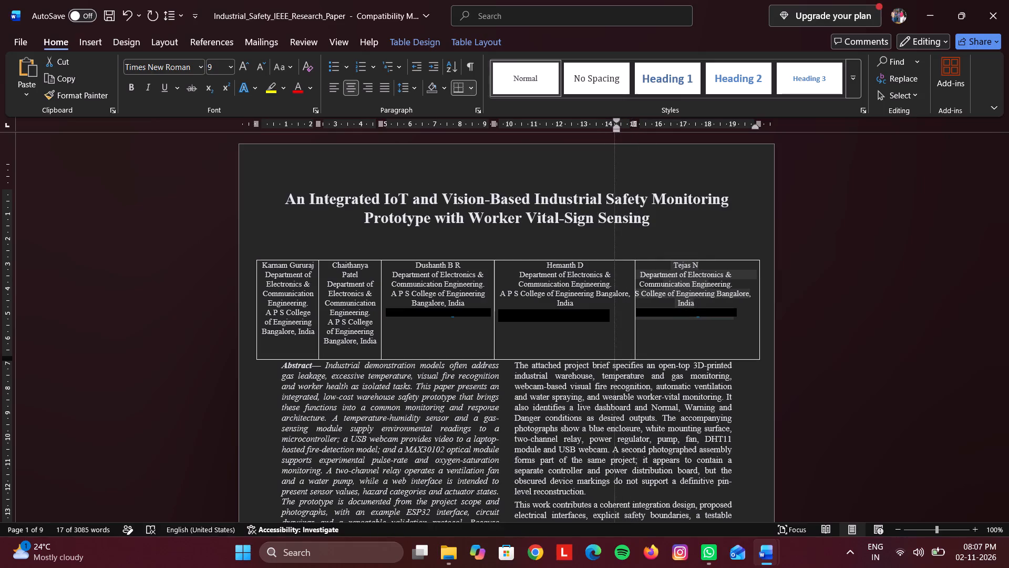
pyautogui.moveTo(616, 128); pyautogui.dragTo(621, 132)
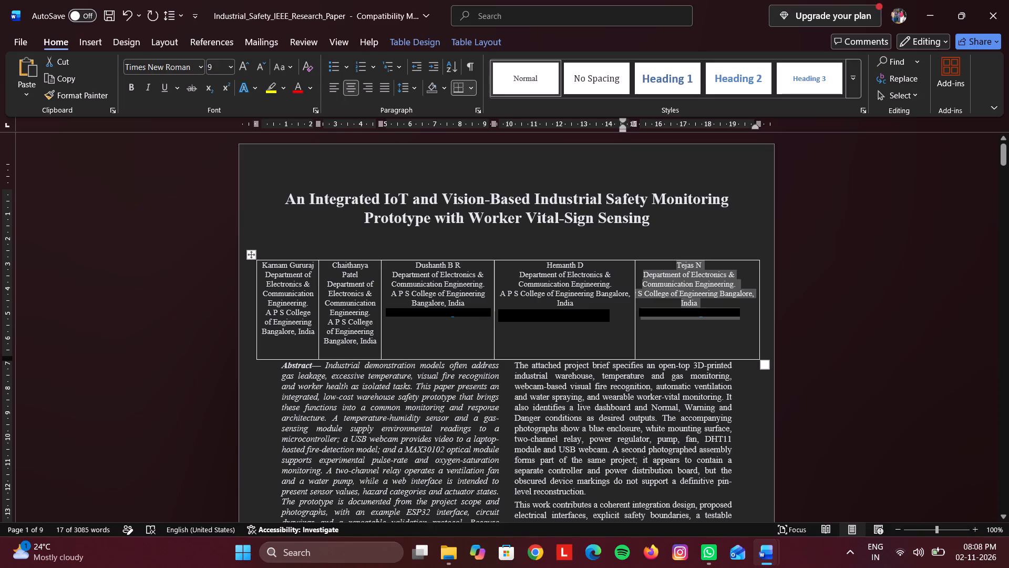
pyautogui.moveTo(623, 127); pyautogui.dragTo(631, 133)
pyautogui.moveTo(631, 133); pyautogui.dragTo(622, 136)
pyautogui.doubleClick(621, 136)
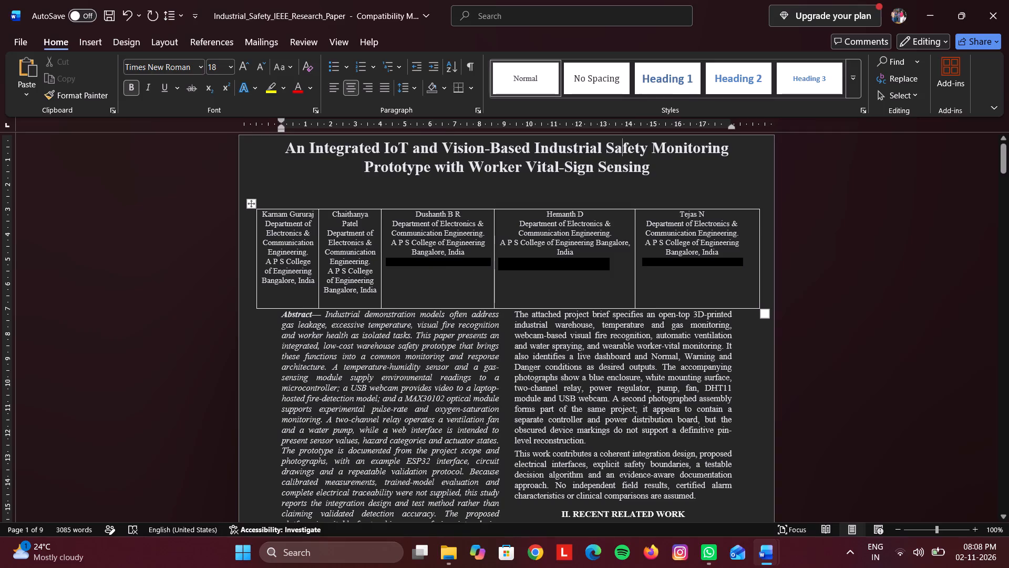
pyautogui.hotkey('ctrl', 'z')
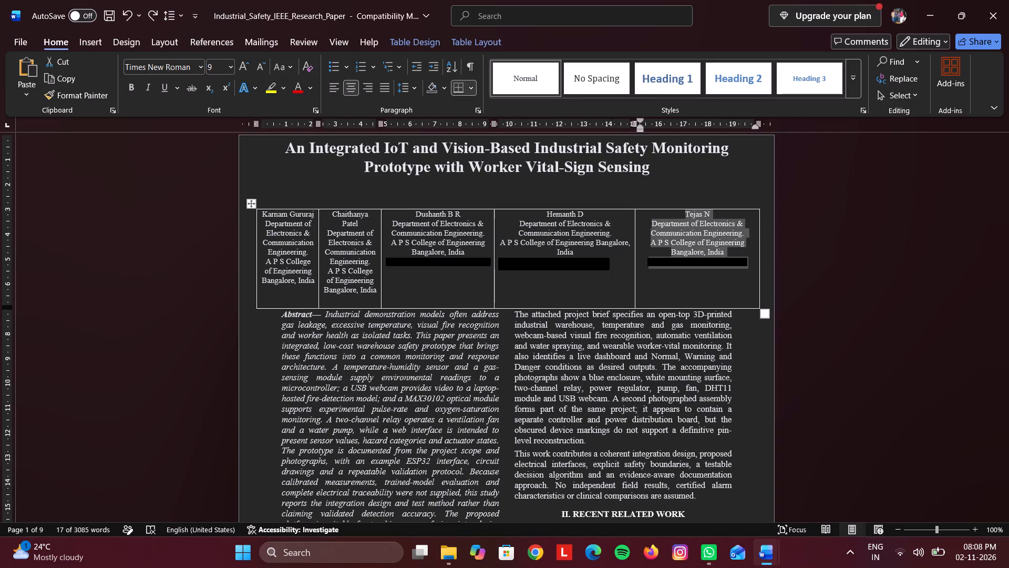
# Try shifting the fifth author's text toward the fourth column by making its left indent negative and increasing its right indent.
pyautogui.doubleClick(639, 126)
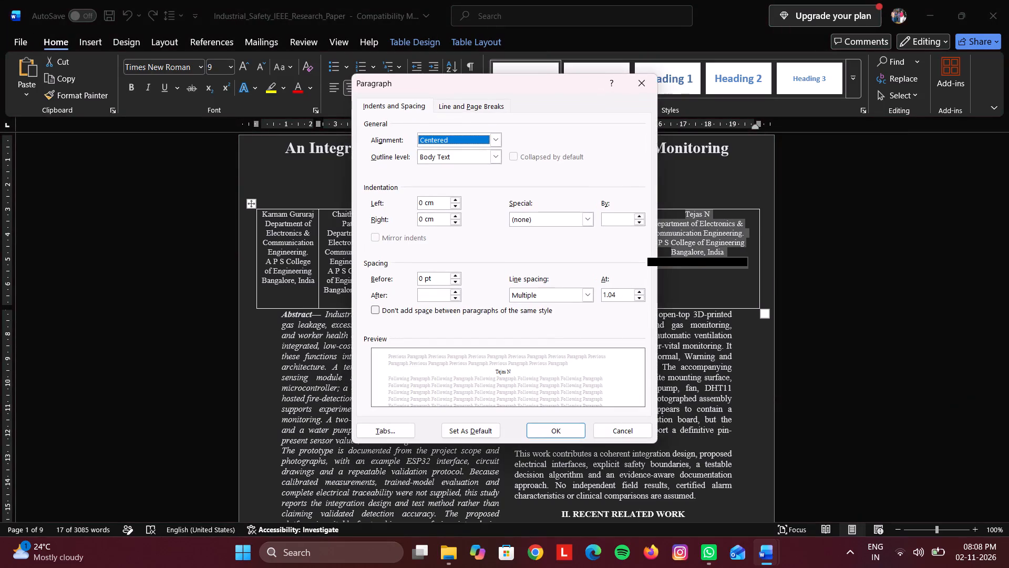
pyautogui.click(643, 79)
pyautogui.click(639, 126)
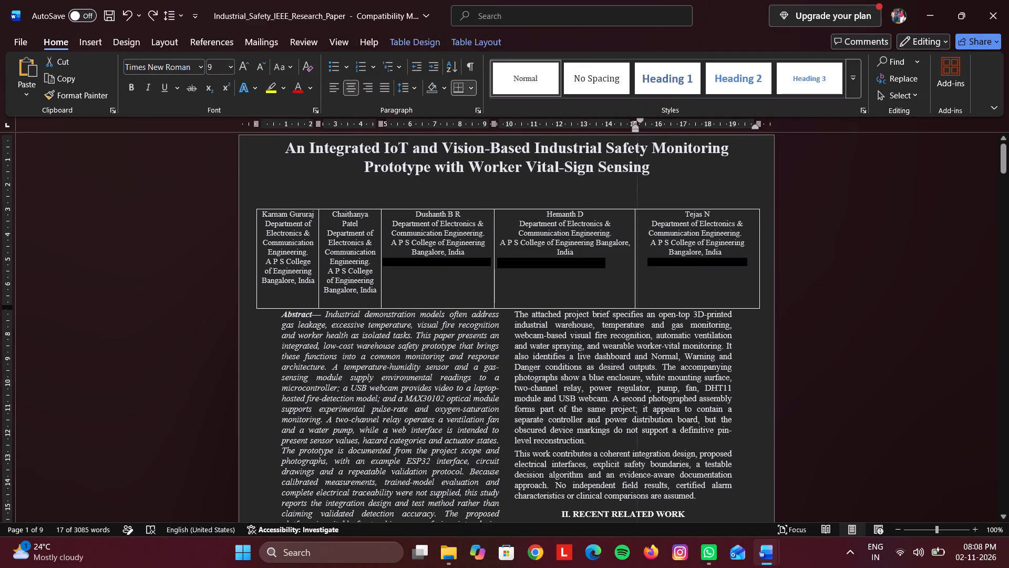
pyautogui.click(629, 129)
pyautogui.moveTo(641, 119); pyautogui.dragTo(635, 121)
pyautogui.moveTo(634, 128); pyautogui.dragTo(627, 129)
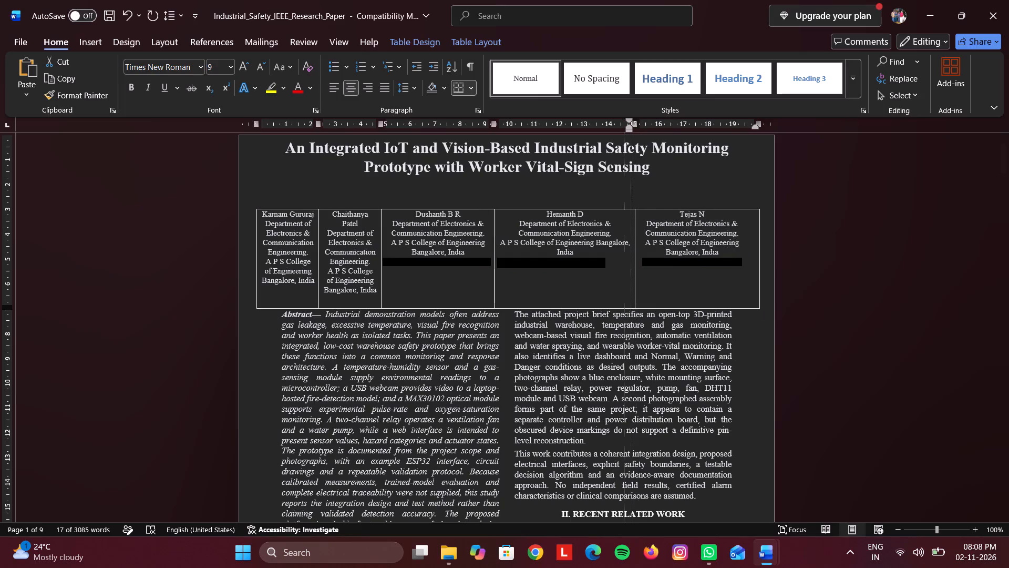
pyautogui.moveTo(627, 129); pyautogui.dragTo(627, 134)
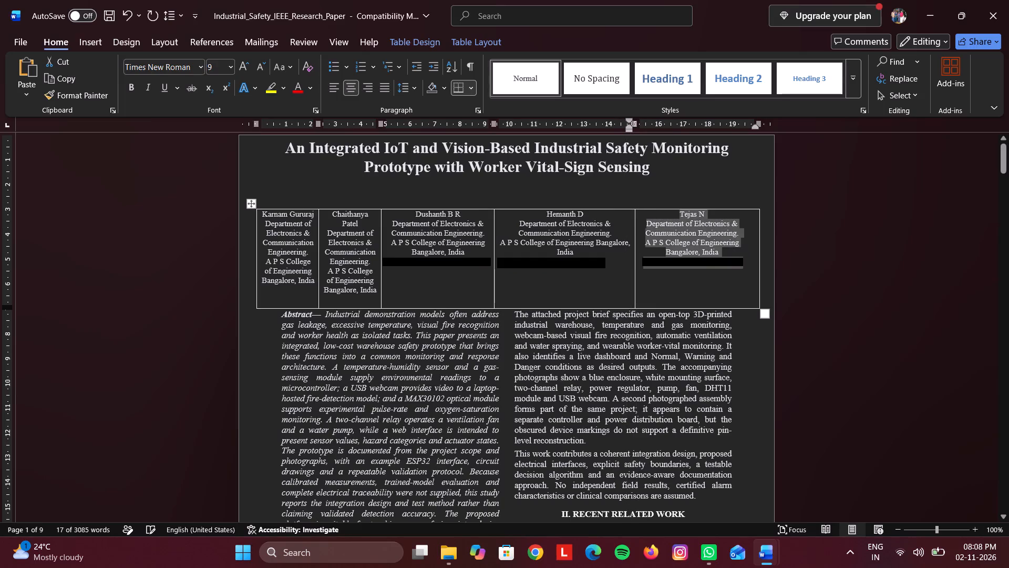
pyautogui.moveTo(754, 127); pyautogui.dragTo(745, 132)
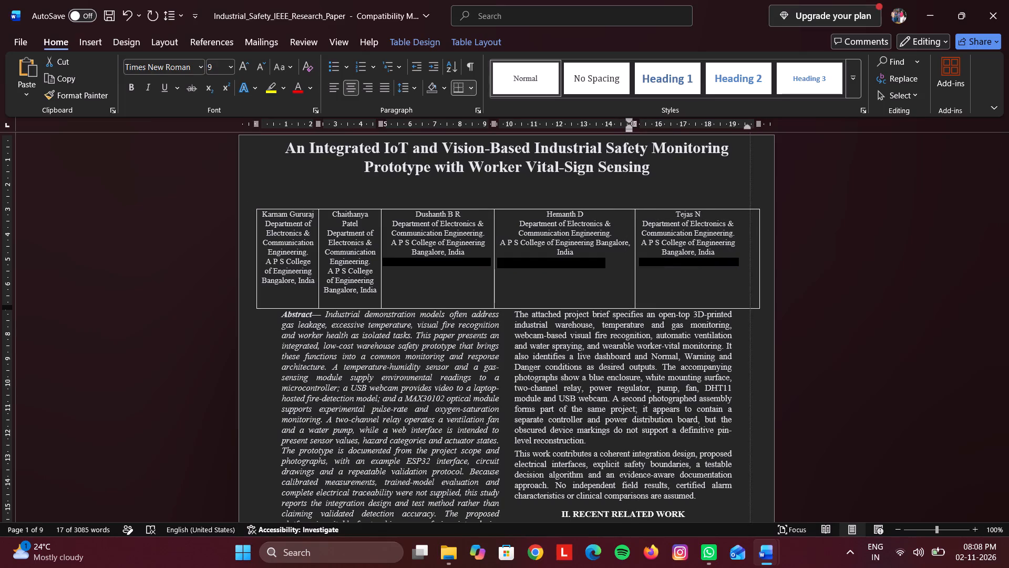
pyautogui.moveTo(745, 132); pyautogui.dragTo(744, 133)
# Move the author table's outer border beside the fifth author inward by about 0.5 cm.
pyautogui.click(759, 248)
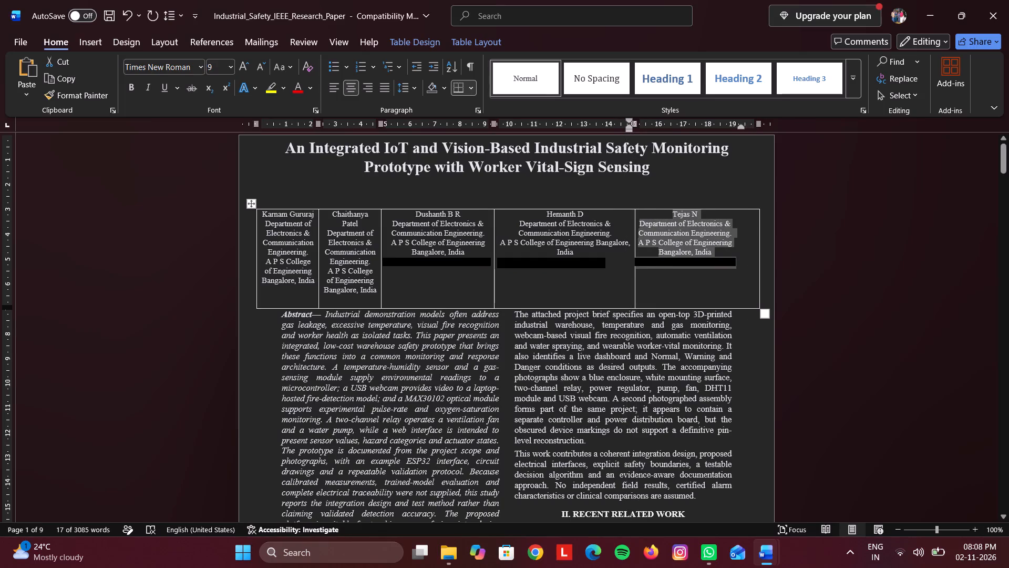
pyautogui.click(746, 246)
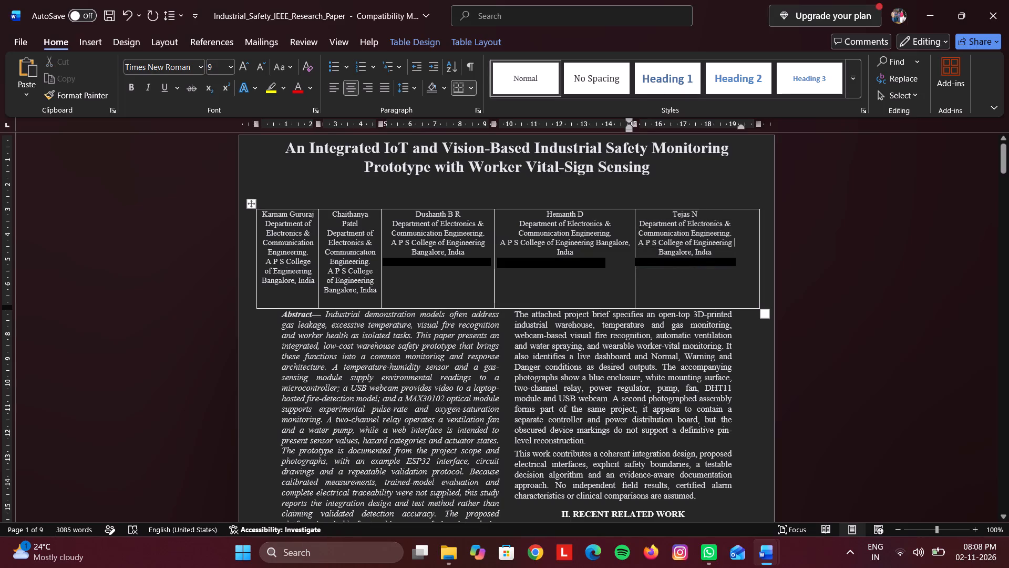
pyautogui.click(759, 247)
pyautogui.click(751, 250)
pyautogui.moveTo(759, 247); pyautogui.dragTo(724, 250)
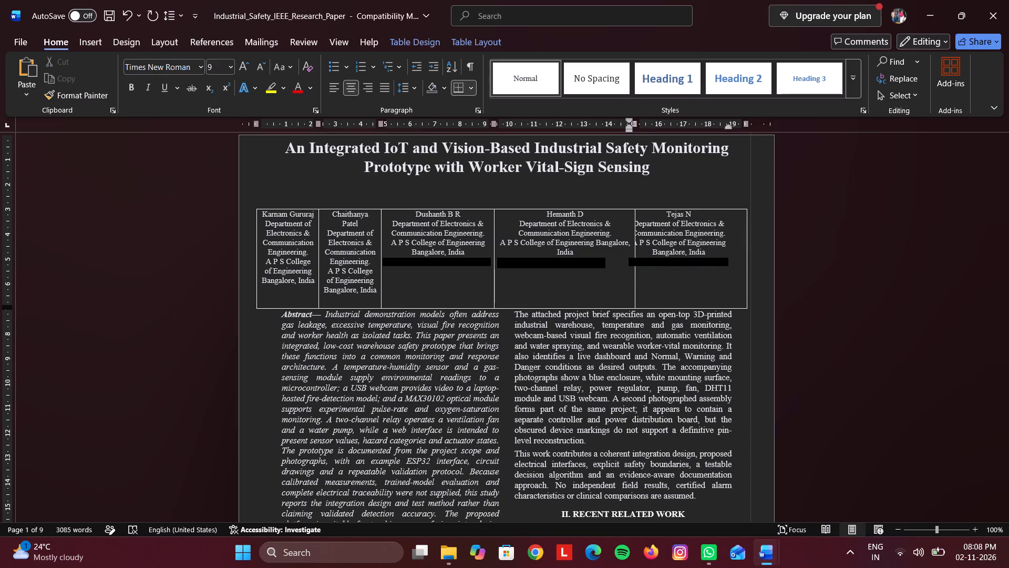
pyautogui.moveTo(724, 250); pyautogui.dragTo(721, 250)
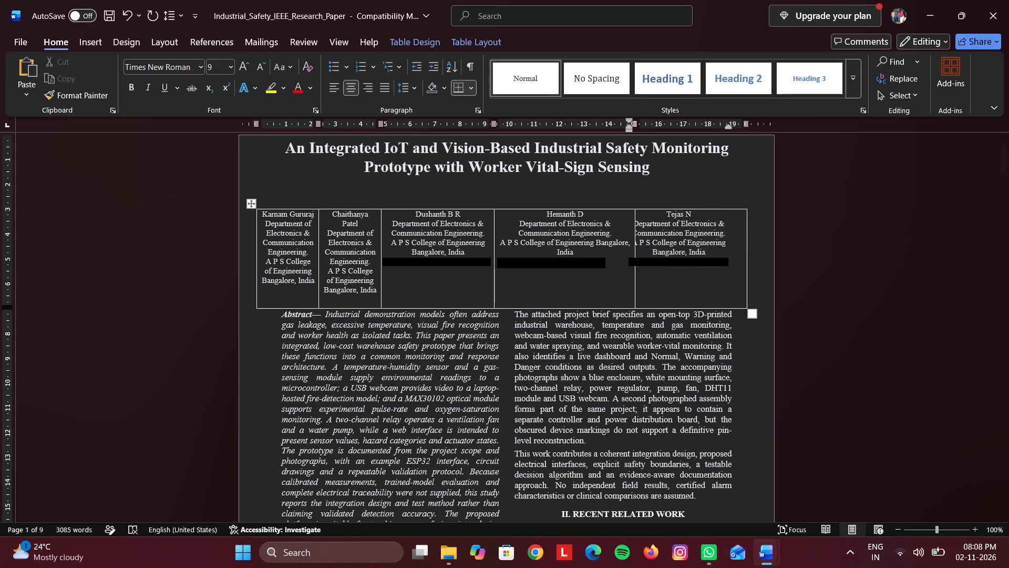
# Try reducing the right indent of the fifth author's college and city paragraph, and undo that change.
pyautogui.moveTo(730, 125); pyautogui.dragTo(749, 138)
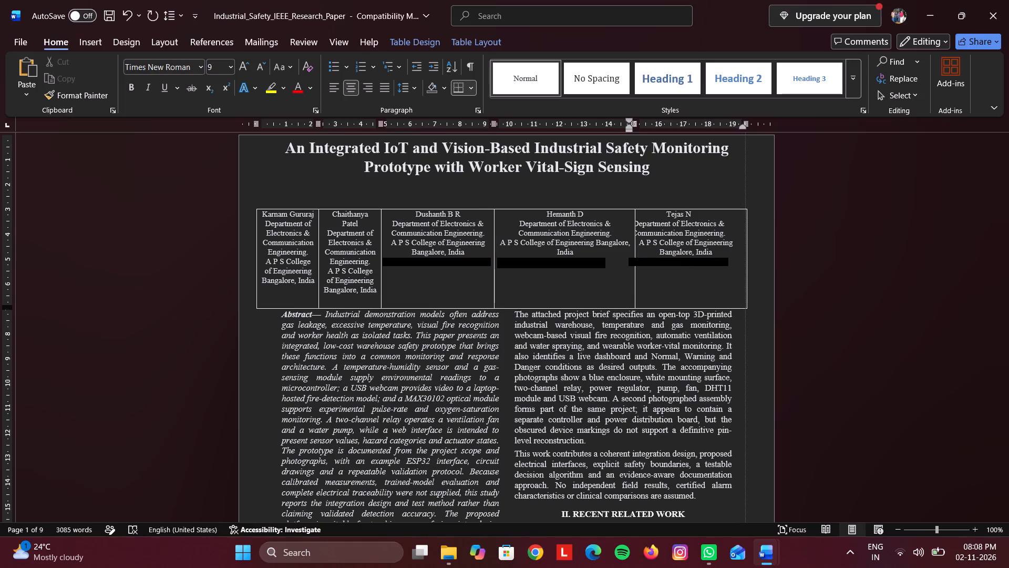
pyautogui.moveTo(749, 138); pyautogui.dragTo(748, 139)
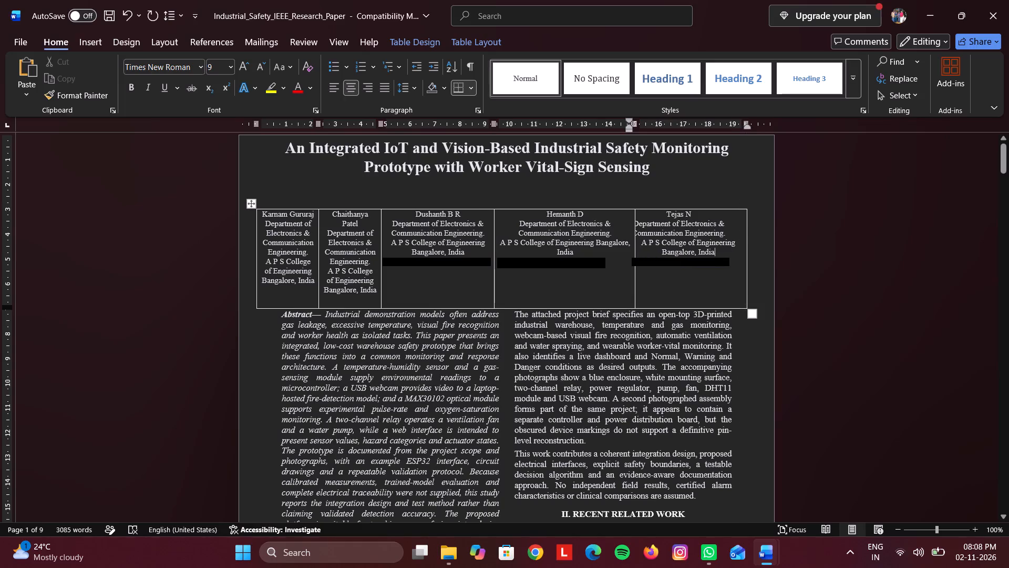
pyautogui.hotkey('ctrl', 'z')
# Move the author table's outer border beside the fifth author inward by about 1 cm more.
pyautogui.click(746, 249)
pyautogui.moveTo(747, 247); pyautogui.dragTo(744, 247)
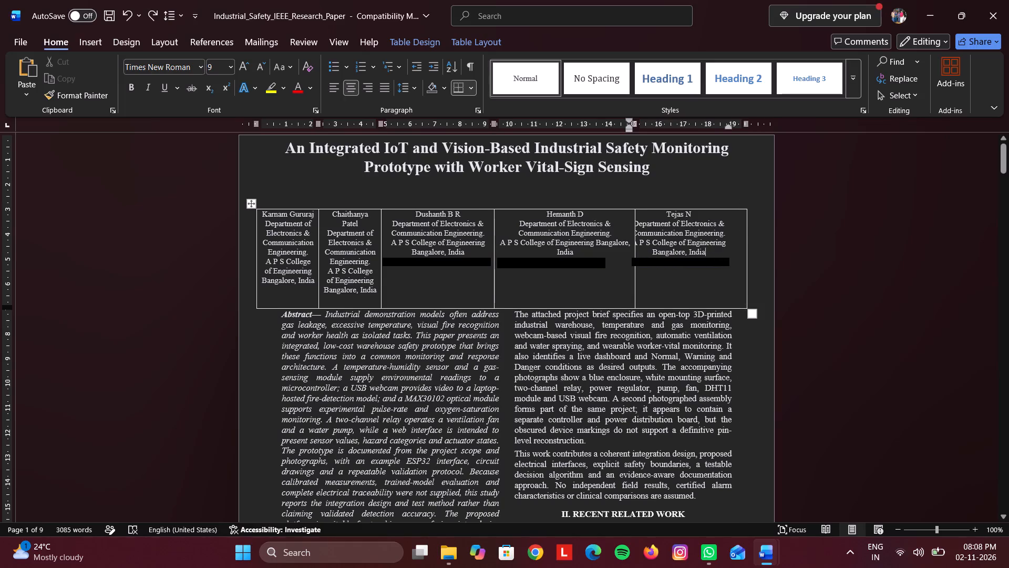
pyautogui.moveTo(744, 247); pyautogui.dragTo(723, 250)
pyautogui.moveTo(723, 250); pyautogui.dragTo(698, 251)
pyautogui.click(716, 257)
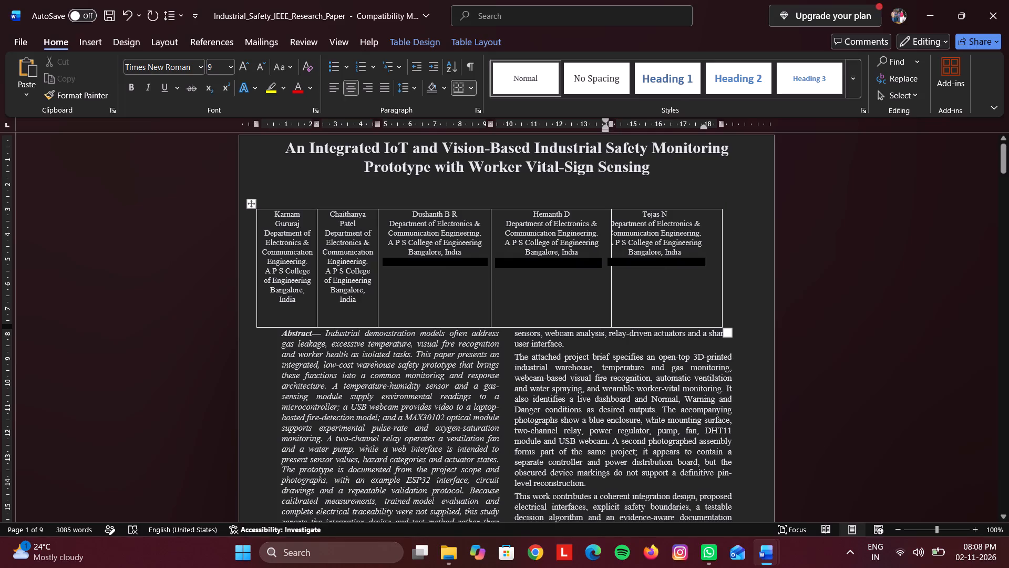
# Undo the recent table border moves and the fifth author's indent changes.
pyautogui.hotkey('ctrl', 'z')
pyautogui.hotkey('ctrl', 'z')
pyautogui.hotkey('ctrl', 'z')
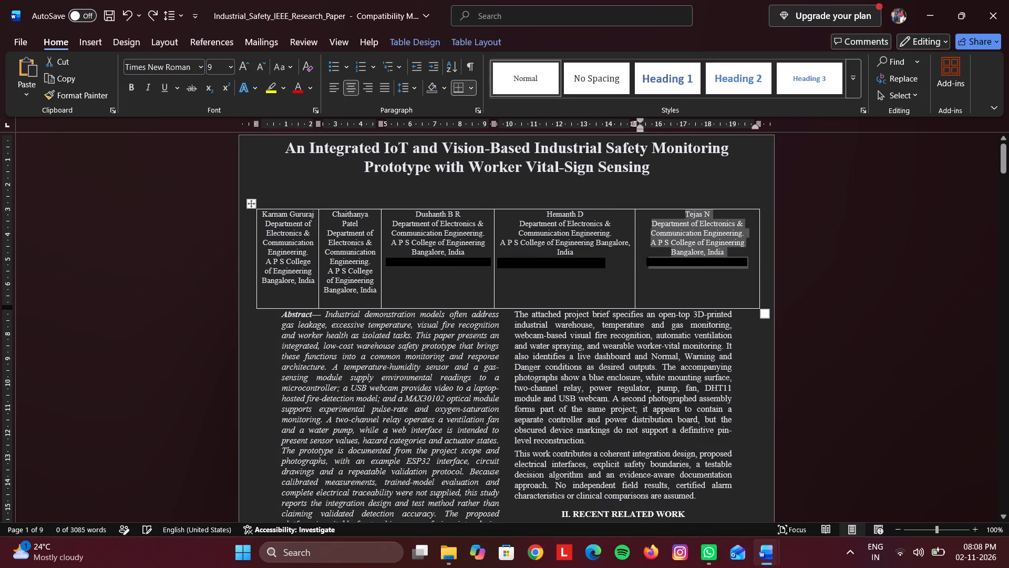
# Move the author table's outer border beside the fifth author inward by about 0.7 cm.
pyautogui.click(746, 226)
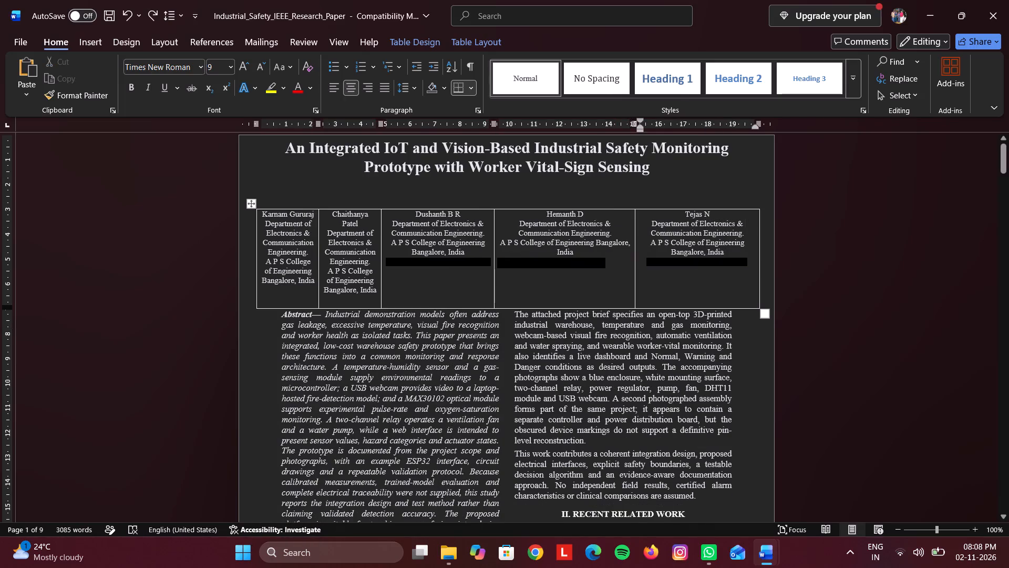
pyautogui.moveTo(754, 125); pyautogui.dragTo(760, 126)
pyautogui.click(760, 126)
pyautogui.click(759, 229)
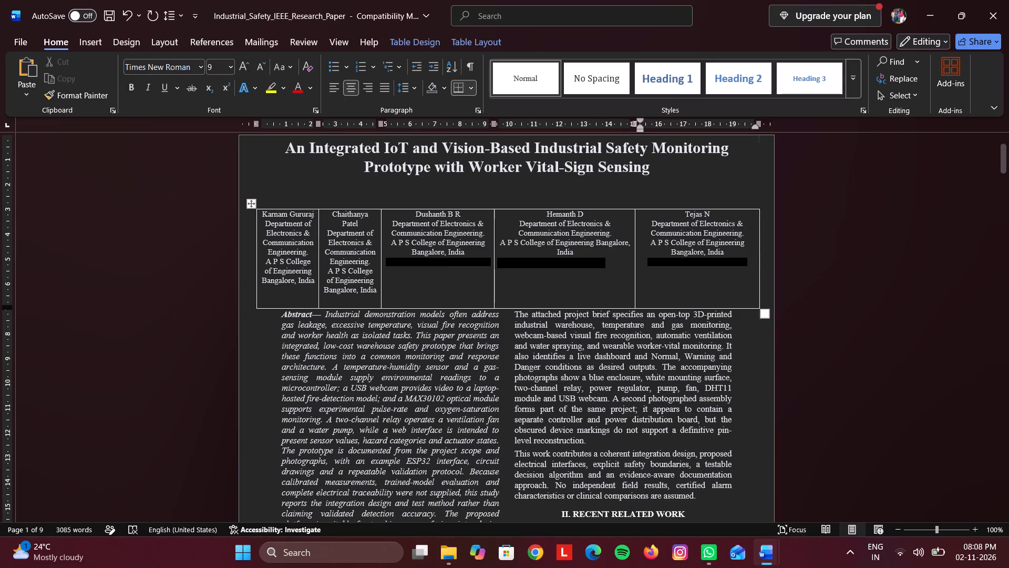
pyautogui.moveTo(756, 229); pyautogui.dragTo(747, 233)
pyautogui.moveTo(759, 235); pyautogui.dragTo(743, 240)
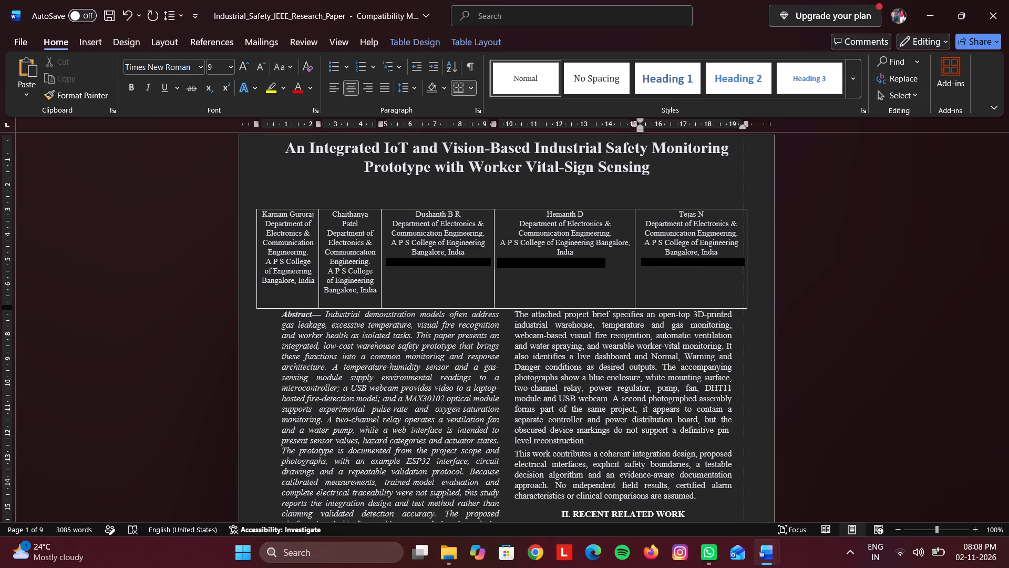
pyautogui.moveTo(743, 240); pyautogui.dragTo(742, 241)
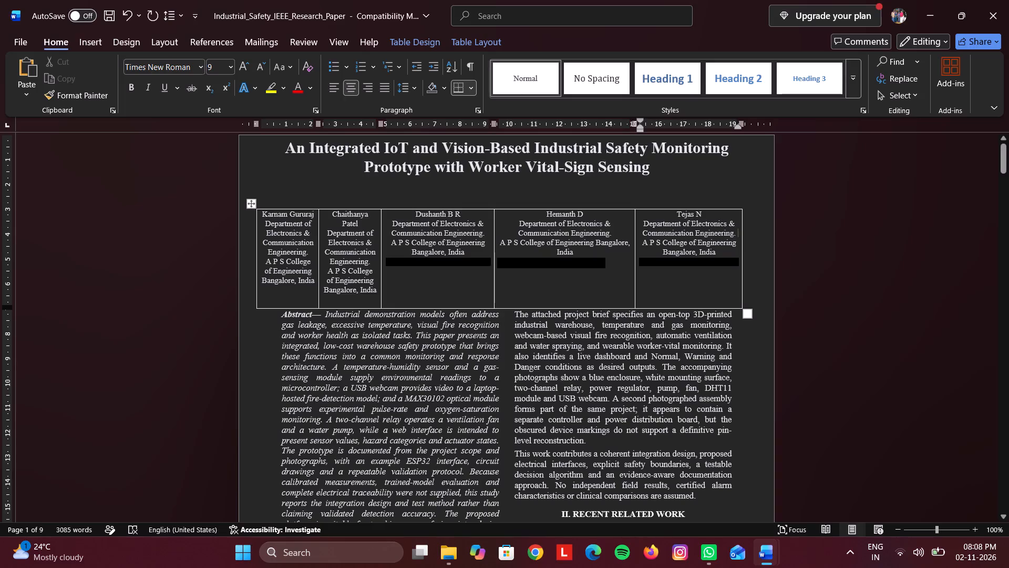
# Narrow the fourth author's column by moving its border with the fifth author inward by about 1 cm.
pyautogui.moveTo(634, 245); pyautogui.dragTo(627, 245)
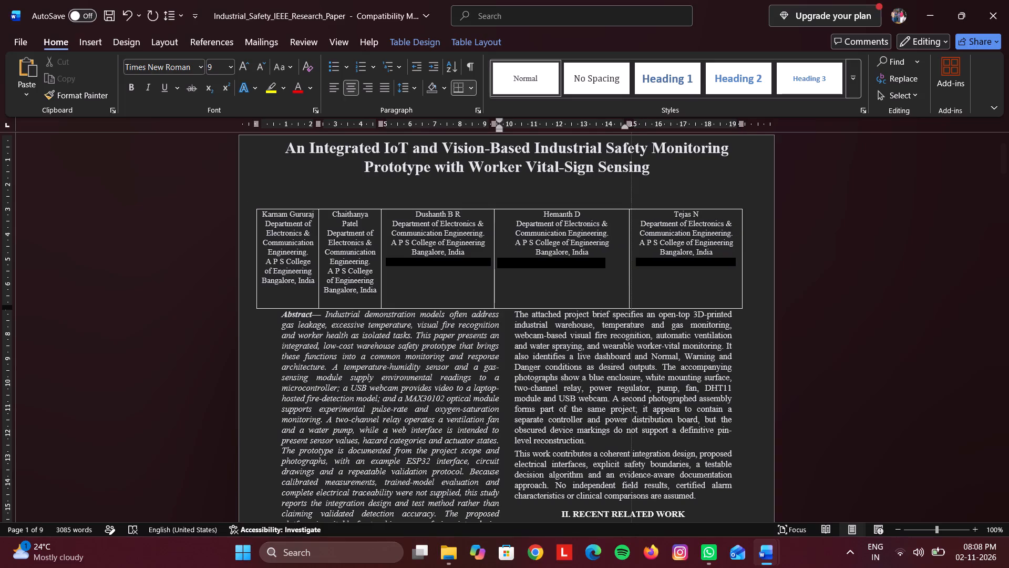
pyautogui.moveTo(627, 245); pyautogui.dragTo(612, 248)
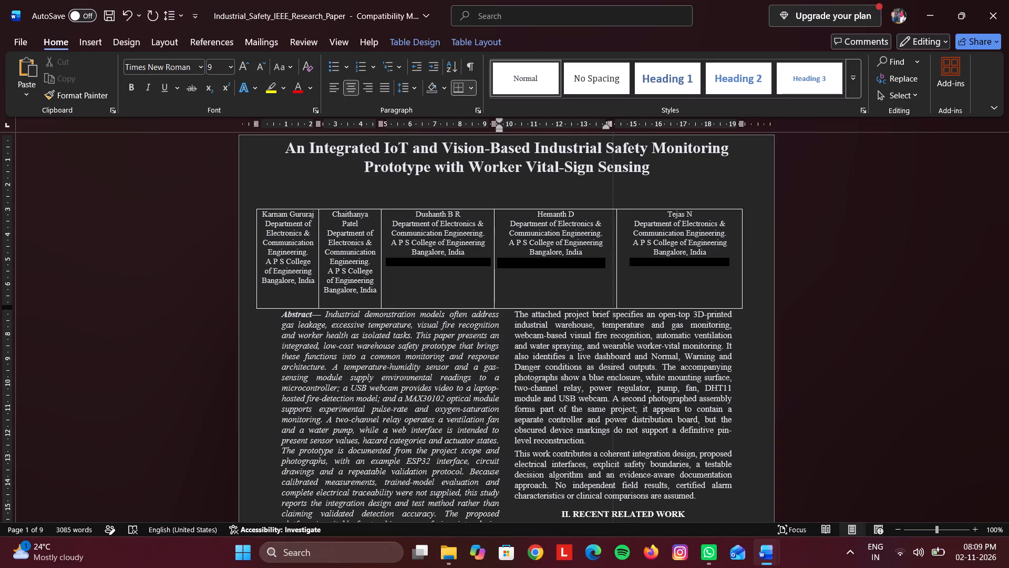
pyautogui.moveTo(612, 248); pyautogui.dragTo(606, 249)
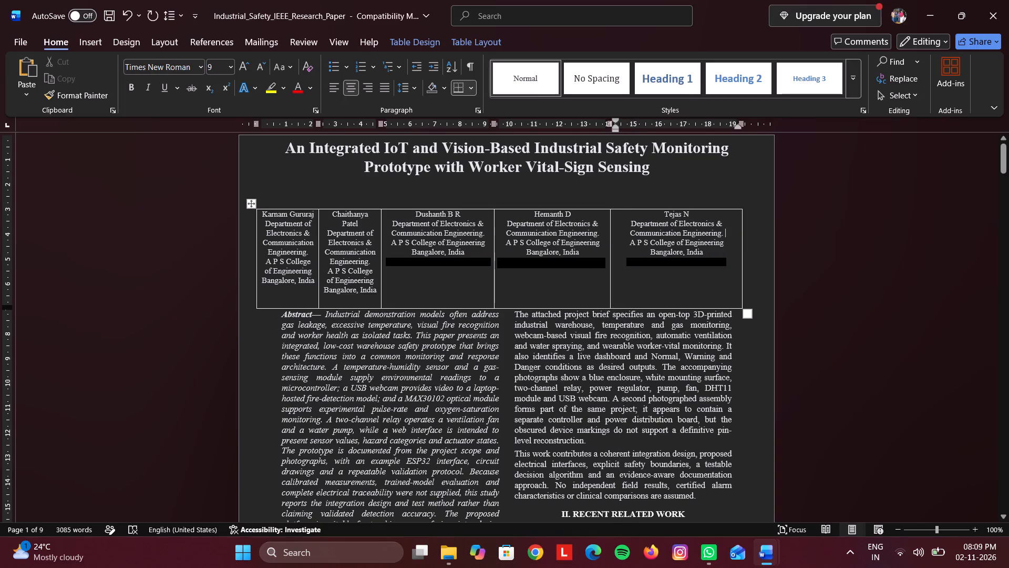
pyautogui.click(609, 252)
pyautogui.moveTo(605, 252); pyautogui.dragTo(601, 253)
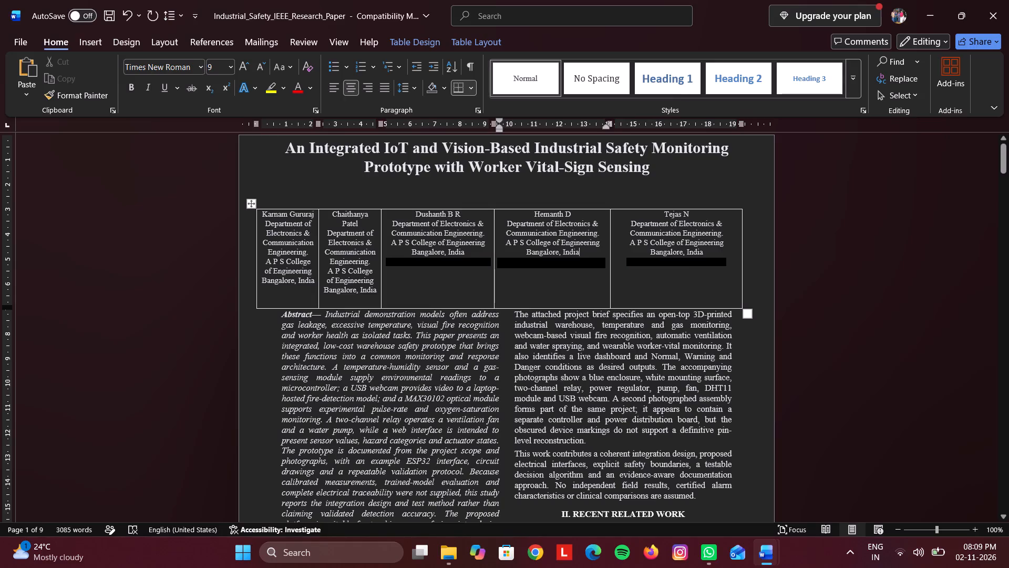
# Narrow the fifth author's column by moving the table's outer border inward by about 1 cm.
pyautogui.moveTo(742, 242); pyautogui.dragTo(728, 245)
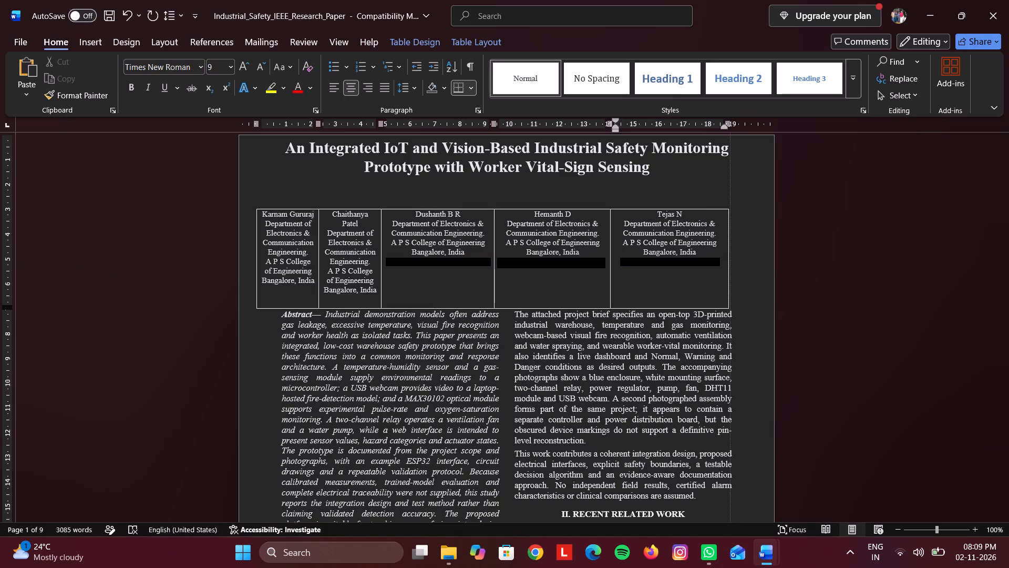
pyautogui.moveTo(728, 245); pyautogui.dragTo(719, 246)
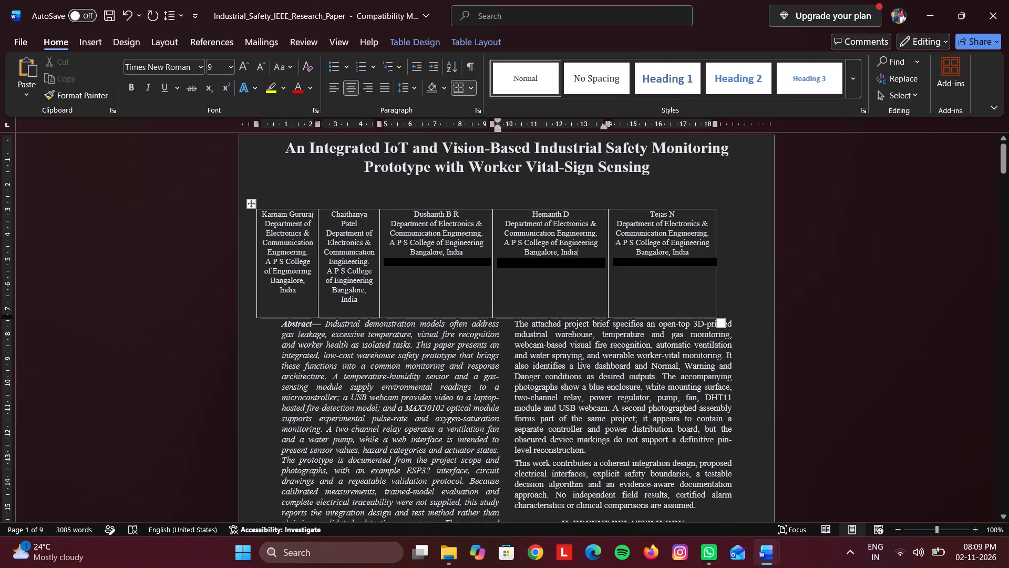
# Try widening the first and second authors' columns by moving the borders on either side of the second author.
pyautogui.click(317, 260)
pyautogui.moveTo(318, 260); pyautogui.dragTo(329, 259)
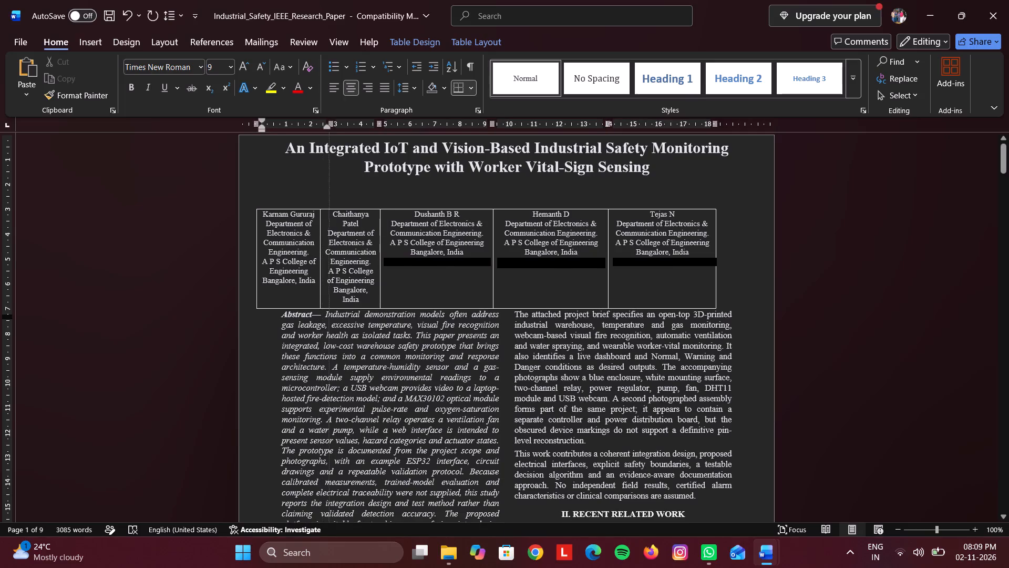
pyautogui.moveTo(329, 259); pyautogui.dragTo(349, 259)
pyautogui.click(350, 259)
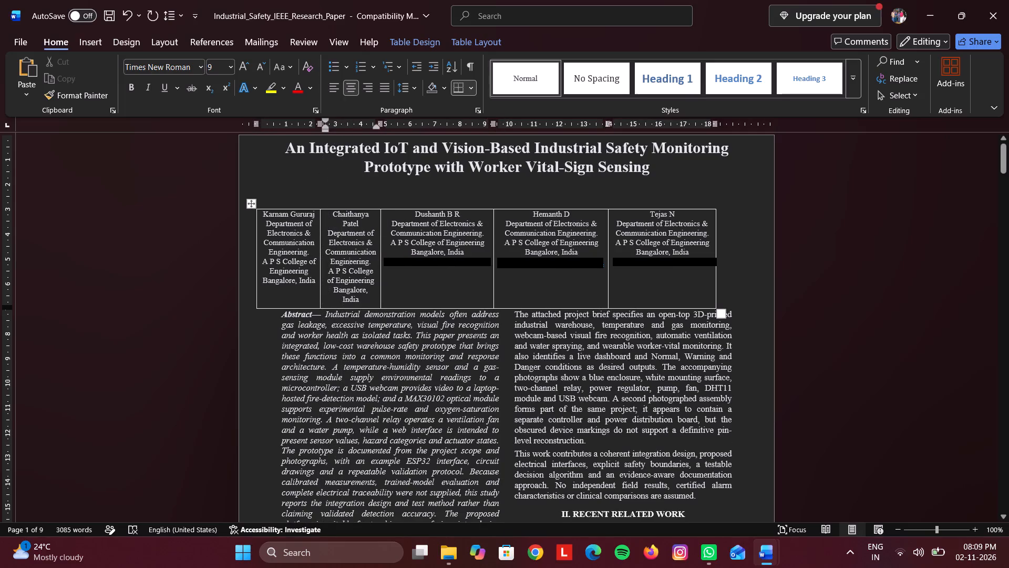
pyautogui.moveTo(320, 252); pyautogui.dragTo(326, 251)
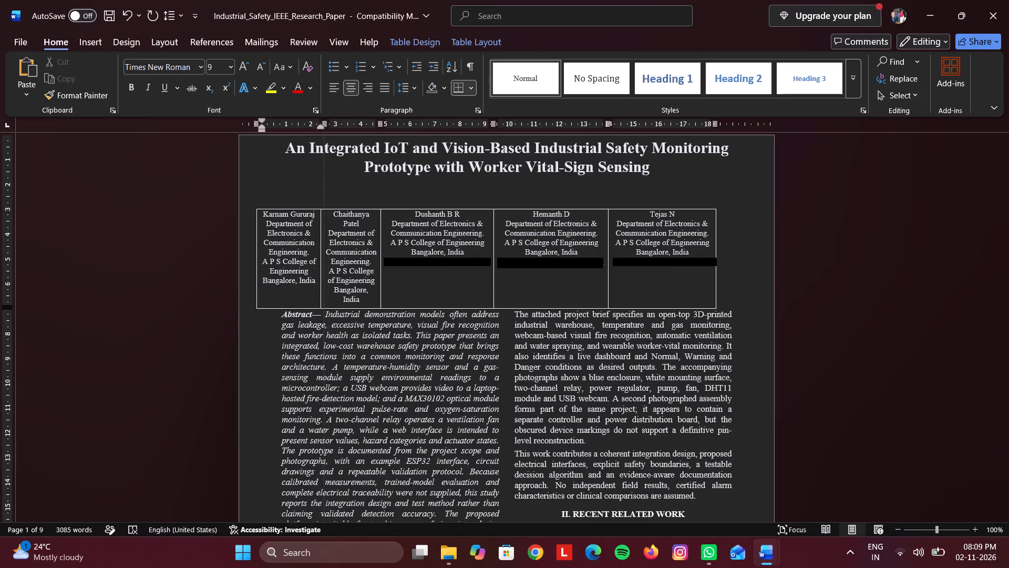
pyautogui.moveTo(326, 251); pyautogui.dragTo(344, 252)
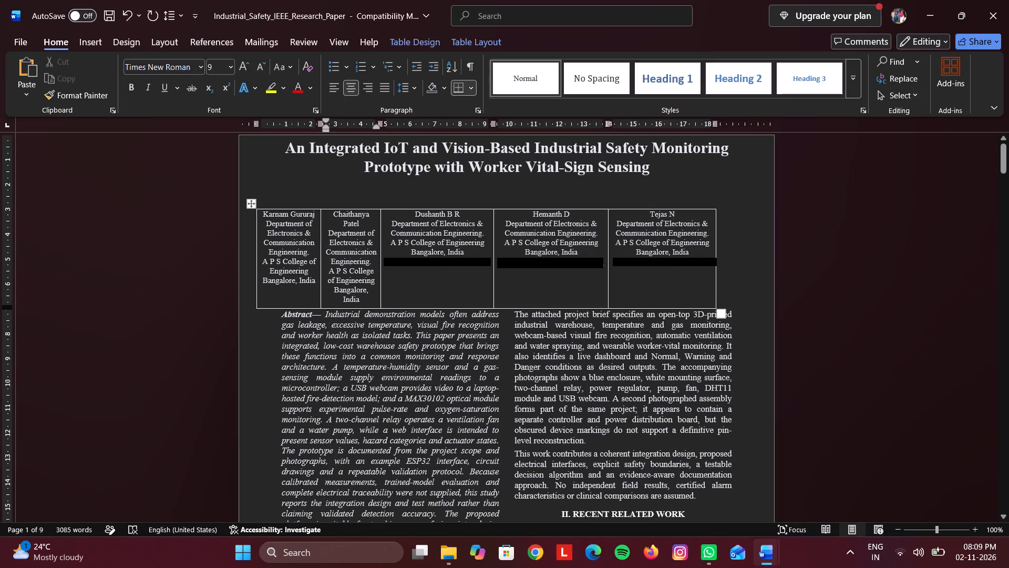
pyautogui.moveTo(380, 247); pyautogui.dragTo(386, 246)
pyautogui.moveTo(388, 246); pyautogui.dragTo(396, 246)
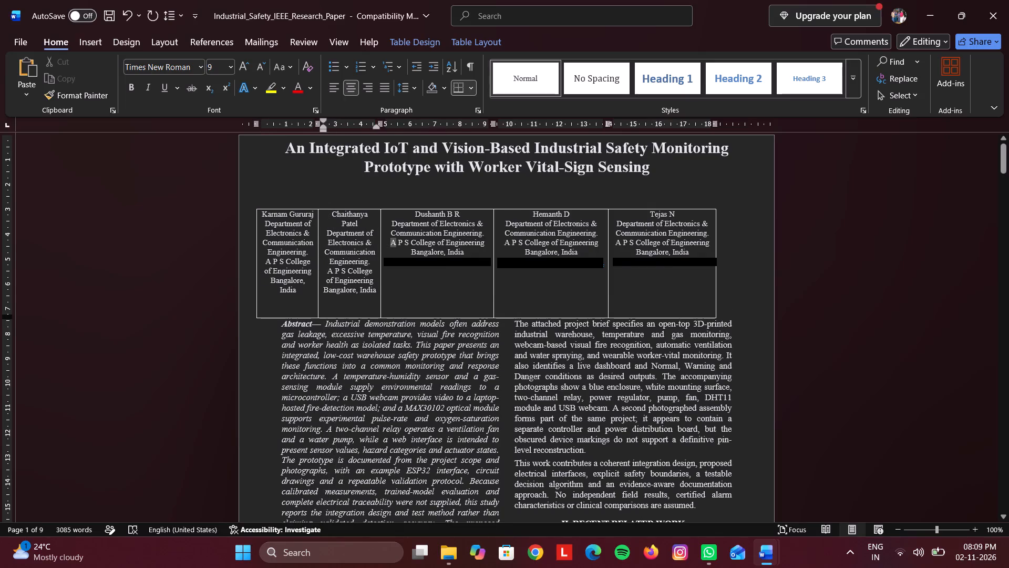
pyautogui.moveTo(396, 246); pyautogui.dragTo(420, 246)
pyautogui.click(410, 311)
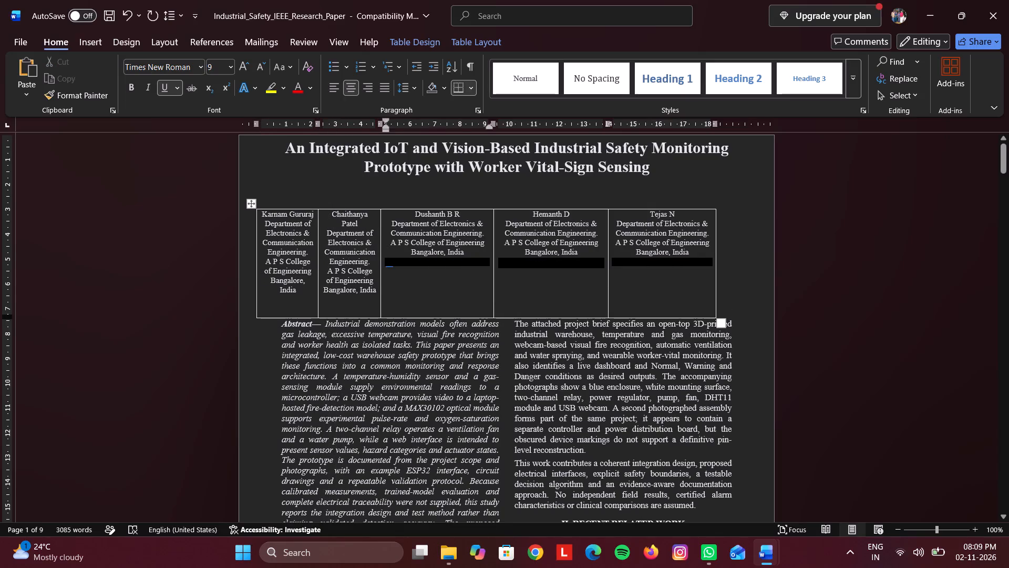
# Delete the blank line between the paper's title and the author table.
pyautogui.moveTo(250, 200); pyautogui.dragTo(258, 200)
pyautogui.click(261, 200)
pyautogui.moveTo(276, 200); pyautogui.dragTo(302, 199)
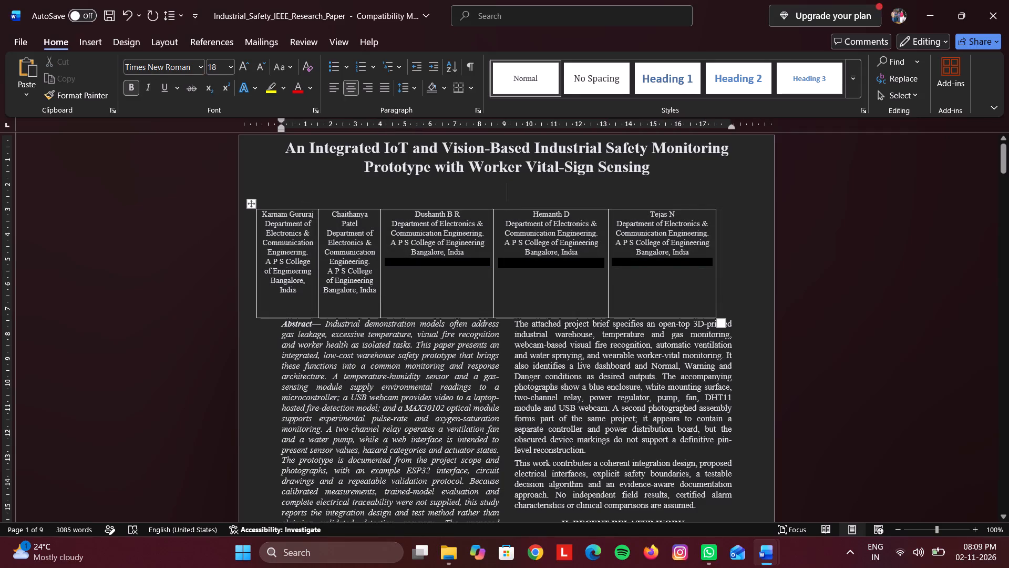
pyautogui.press('BackSpace')
pyautogui.press('BackSpace')
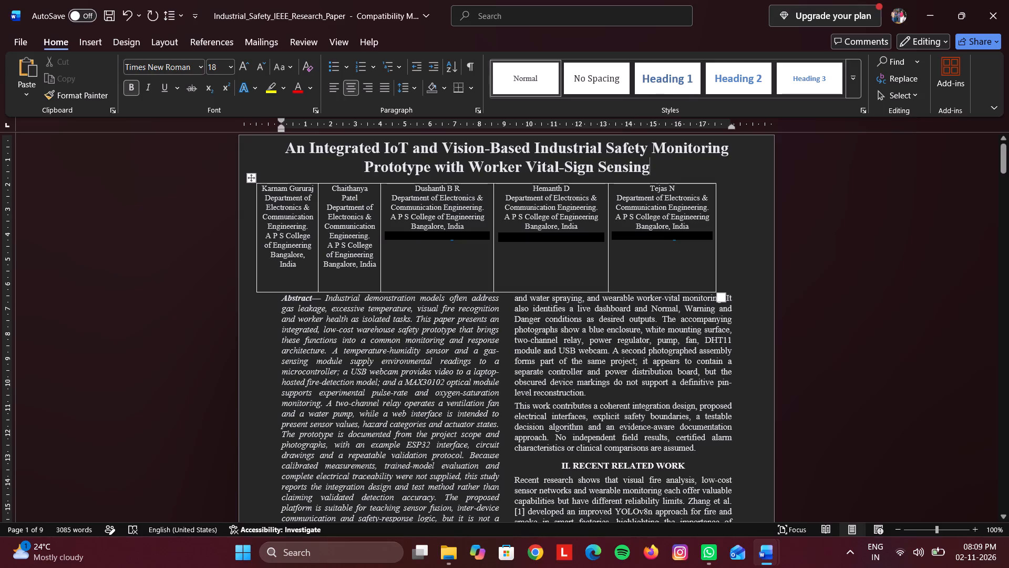
# Shift the whole author table about 0.8 cm to the right beneath the title.
pyautogui.moveTo(251, 177); pyautogui.dragTo(294, 181)
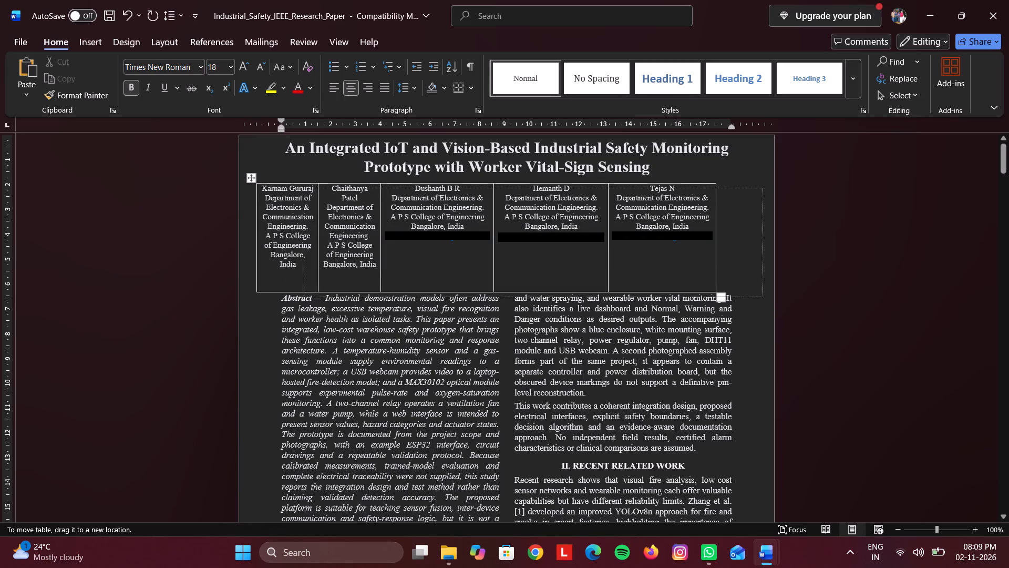
pyautogui.moveTo(294, 181); pyautogui.dragTo(290, 175)
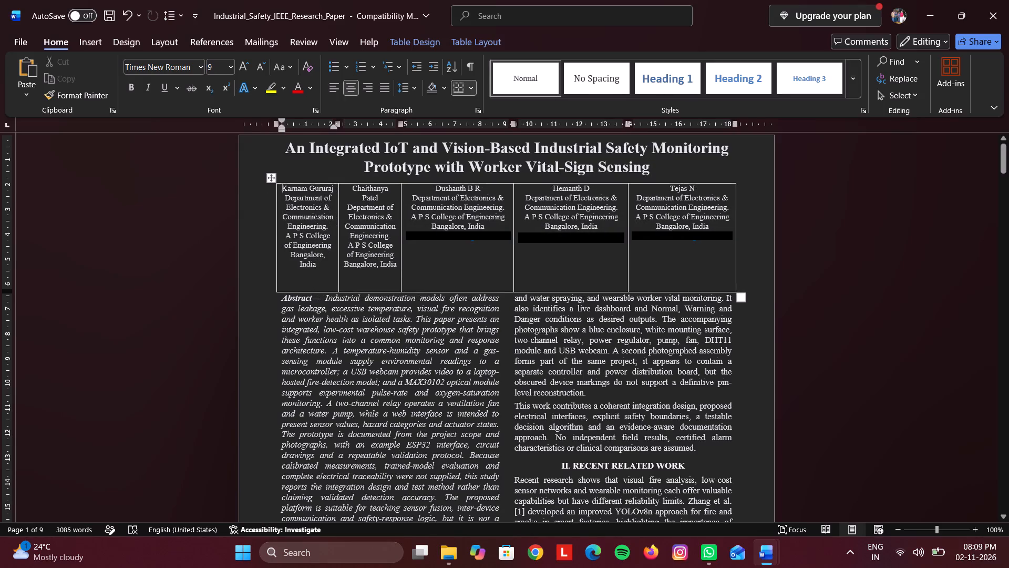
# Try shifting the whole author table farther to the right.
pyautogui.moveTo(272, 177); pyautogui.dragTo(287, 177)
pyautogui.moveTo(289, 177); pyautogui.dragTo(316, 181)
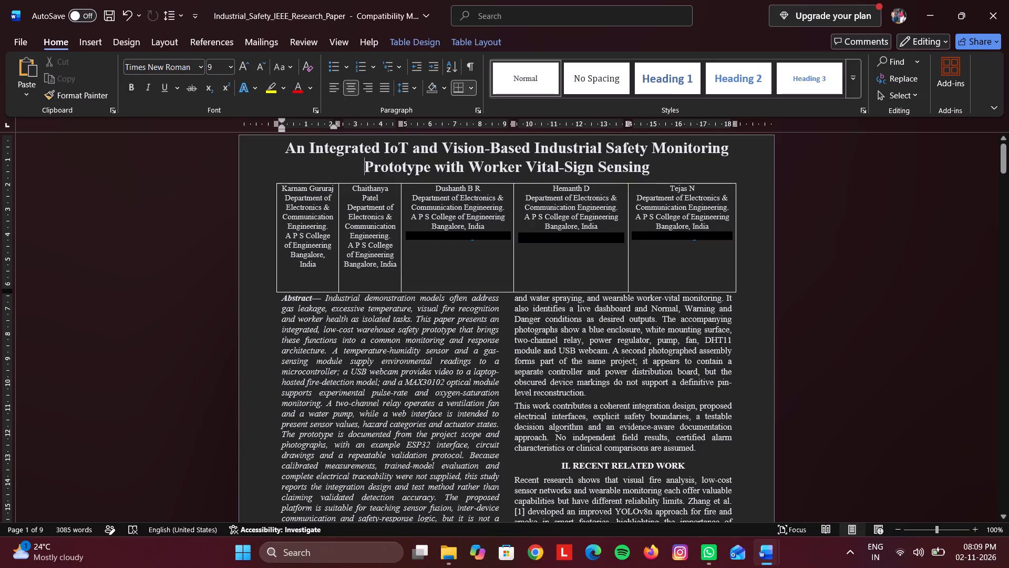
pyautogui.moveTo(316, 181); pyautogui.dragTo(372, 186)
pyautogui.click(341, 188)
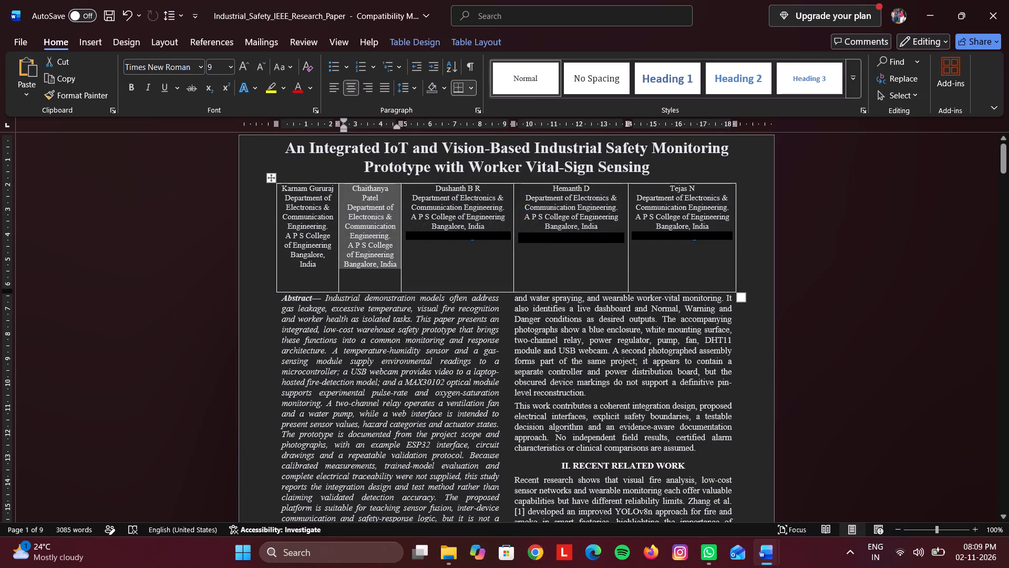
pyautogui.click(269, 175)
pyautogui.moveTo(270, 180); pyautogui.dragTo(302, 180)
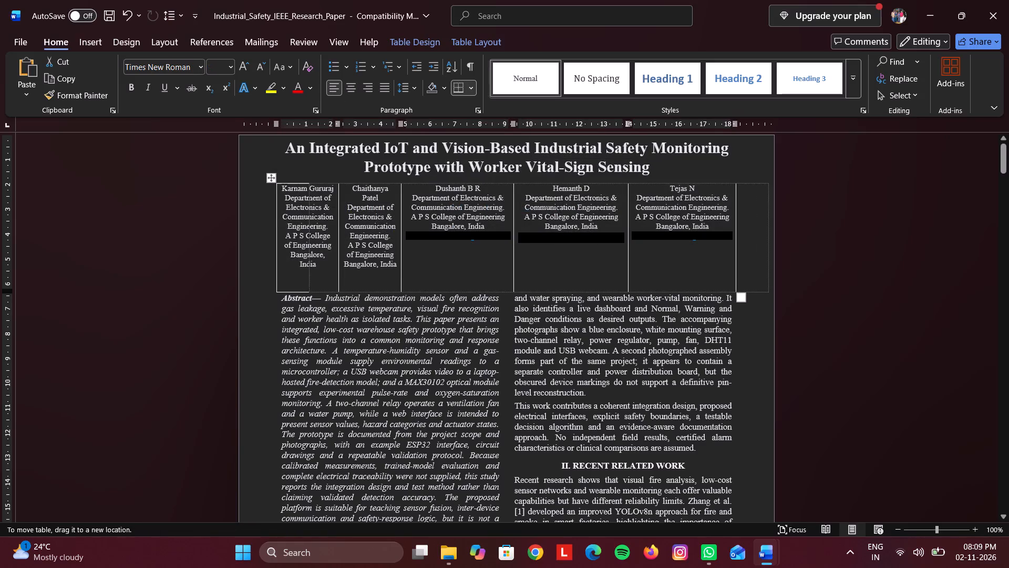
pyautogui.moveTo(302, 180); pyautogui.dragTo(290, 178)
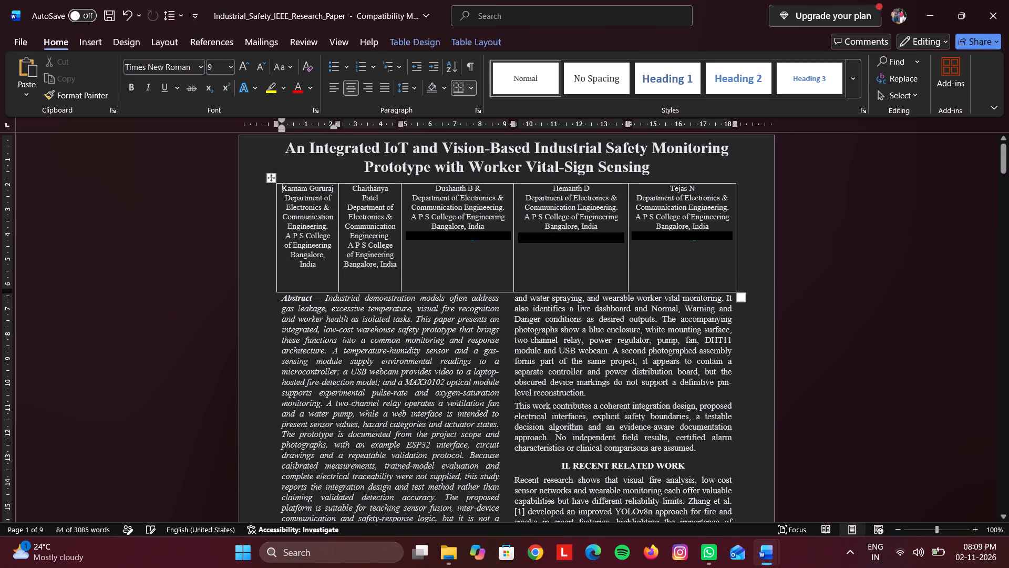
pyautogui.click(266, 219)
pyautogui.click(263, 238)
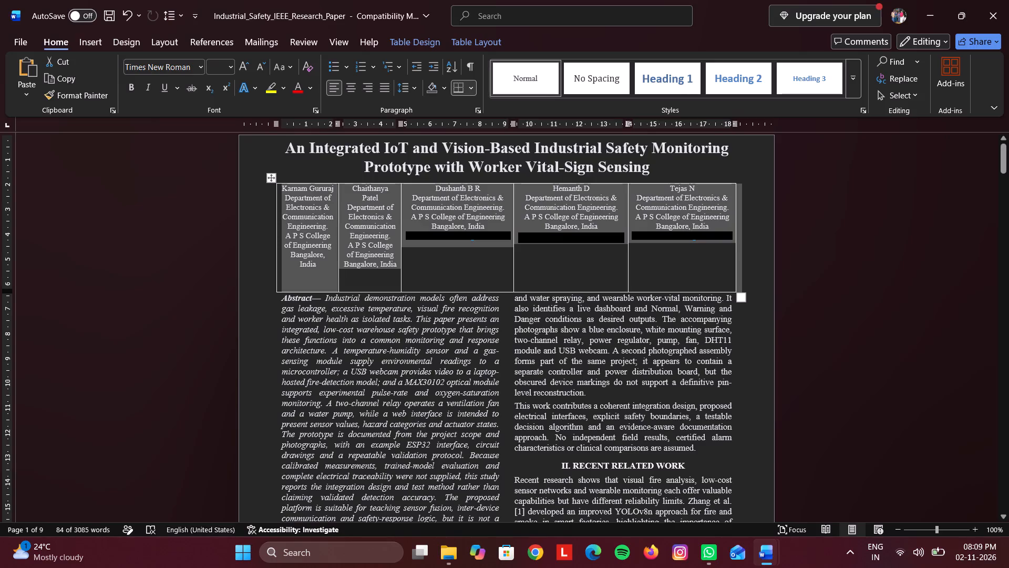
# Widen the first author's column by moving the table's outer border beside it outward by about 1.3 cm.
pyautogui.moveTo(276, 235); pyautogui.dragTo(246, 234)
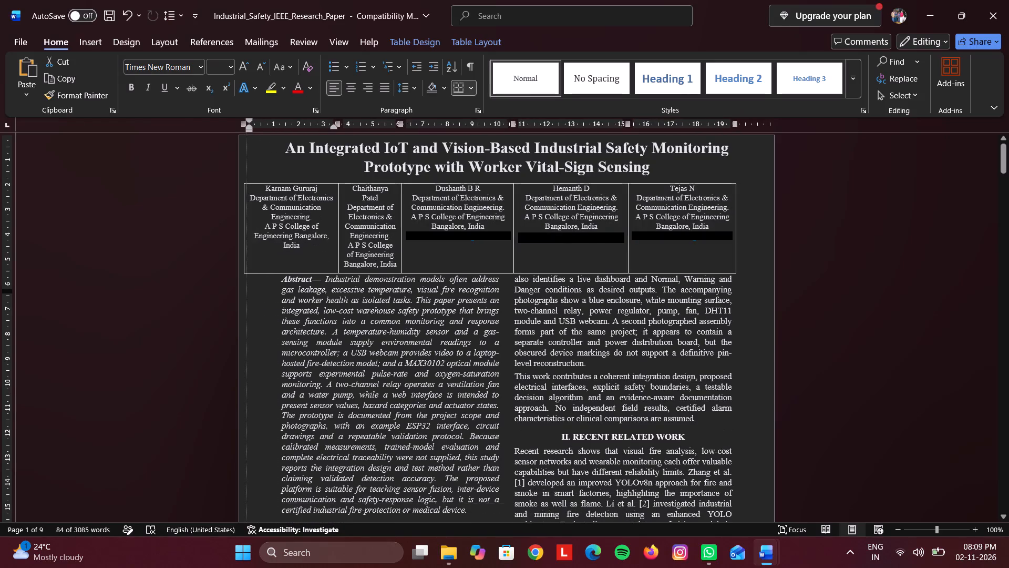
pyautogui.moveTo(246, 234); pyautogui.dragTo(249, 236)
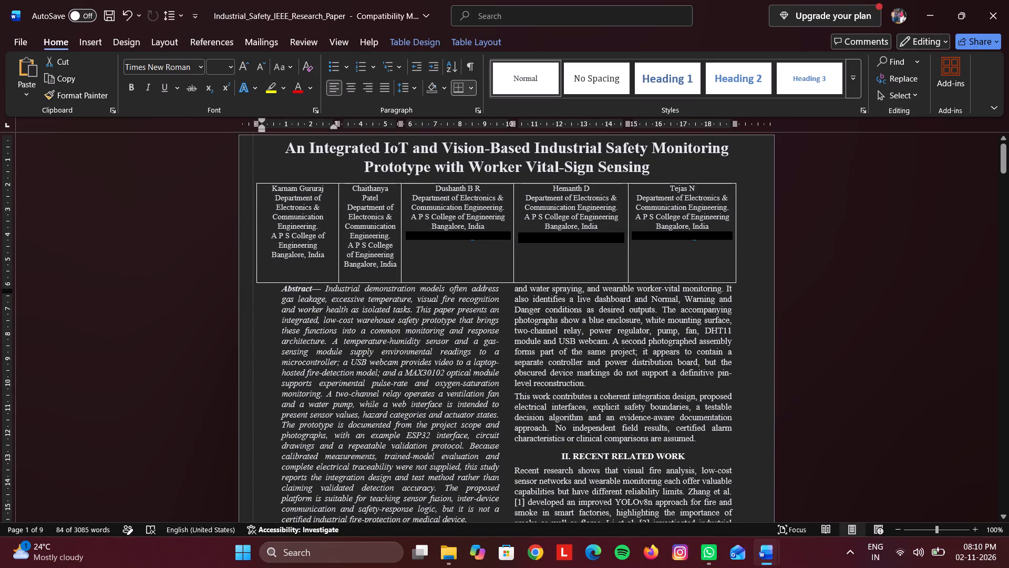
pyautogui.moveTo(249, 236); pyautogui.dragTo(244, 235)
# Widen the second author's column by moving its border with the third author outward by about 0.7 cm.
pyautogui.click(397, 210)
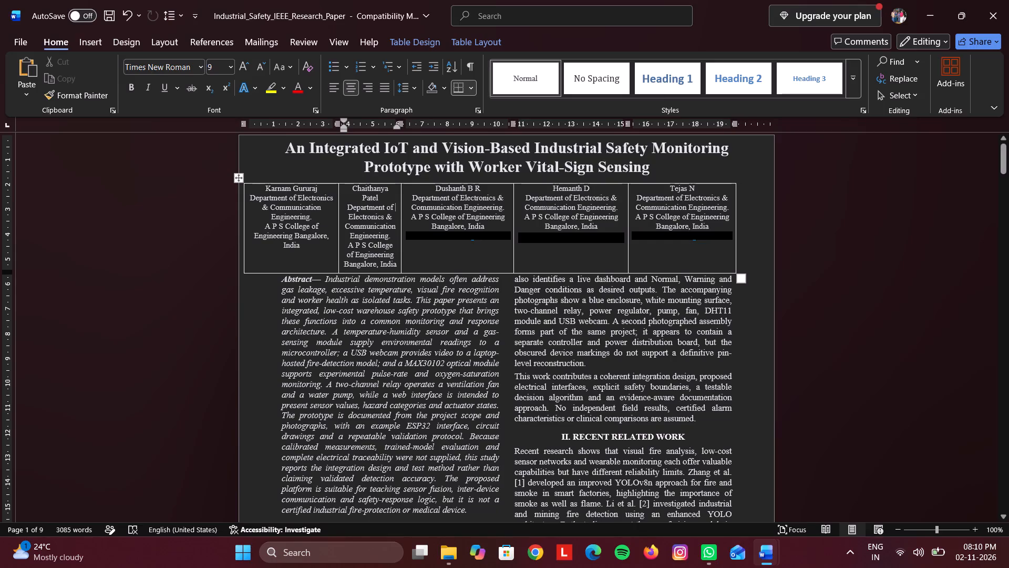
pyautogui.moveTo(401, 206); pyautogui.dragTo(404, 206)
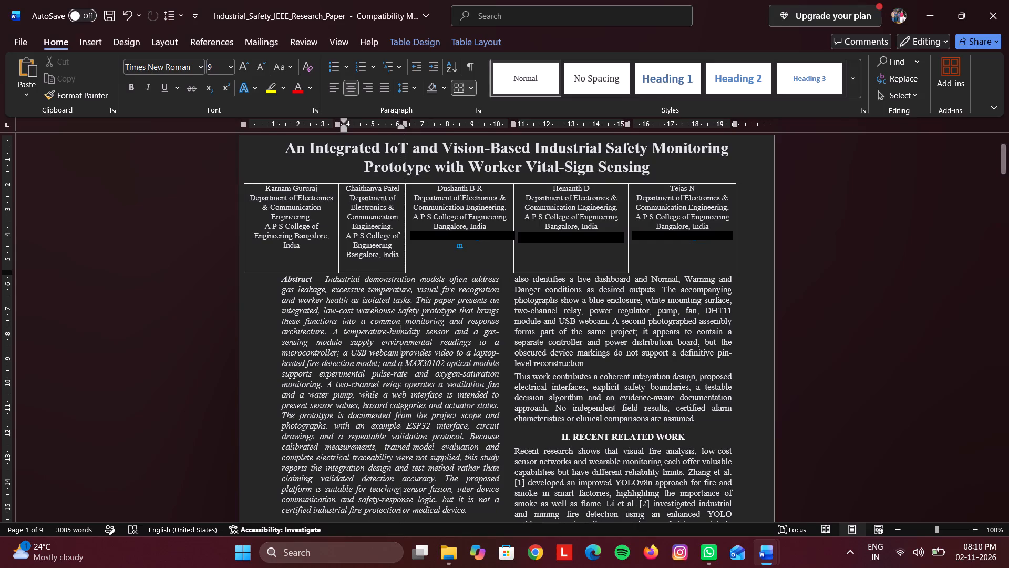
pyautogui.moveTo(404, 206); pyautogui.dragTo(415, 207)
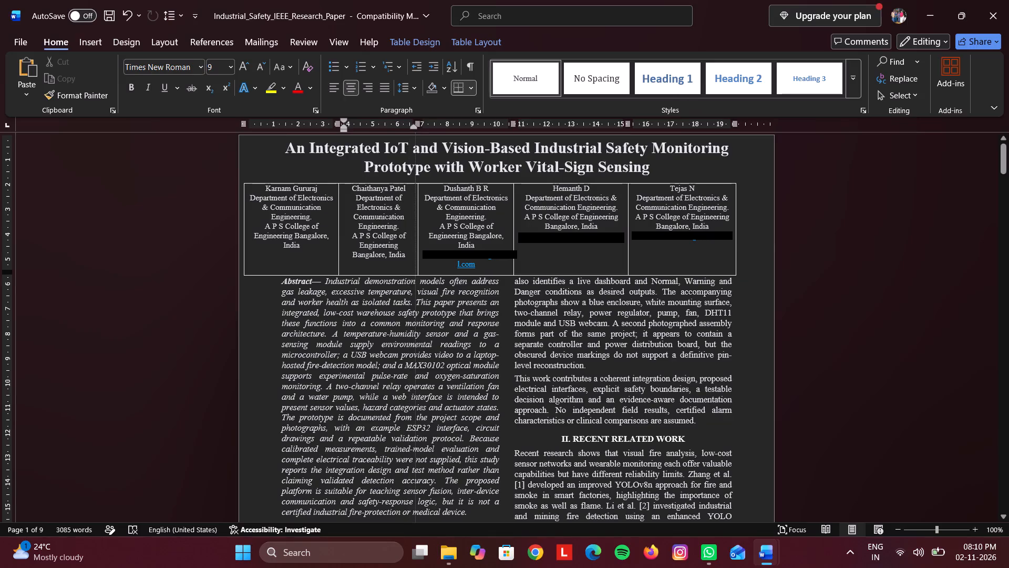
pyautogui.moveTo(415, 207); pyautogui.dragTo(415, 208)
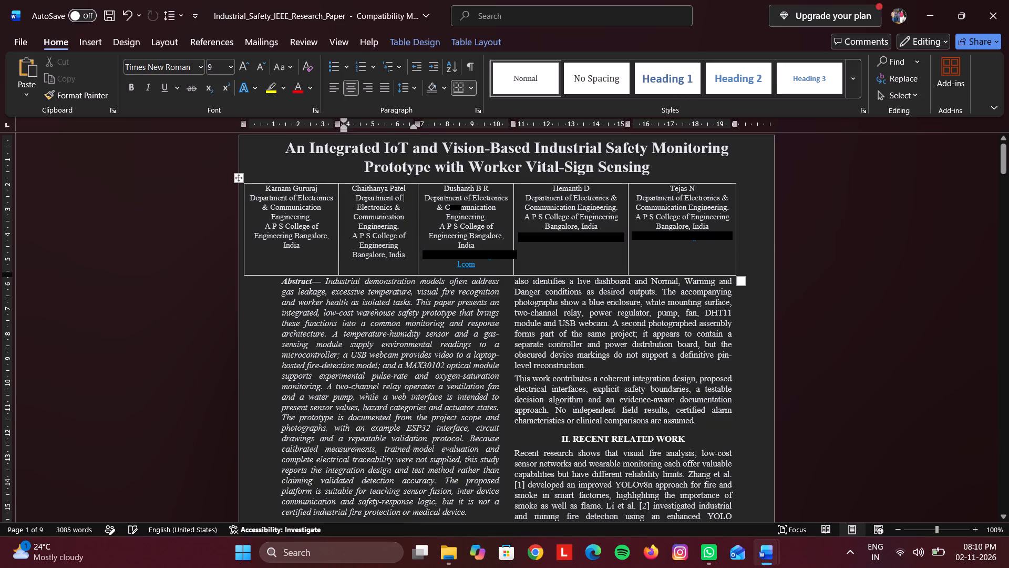
# Widen the third author's column by moving its border with the fourth author outward by about 0.7 cm.
pyautogui.moveTo(513, 221); pyautogui.dragTo(517, 220)
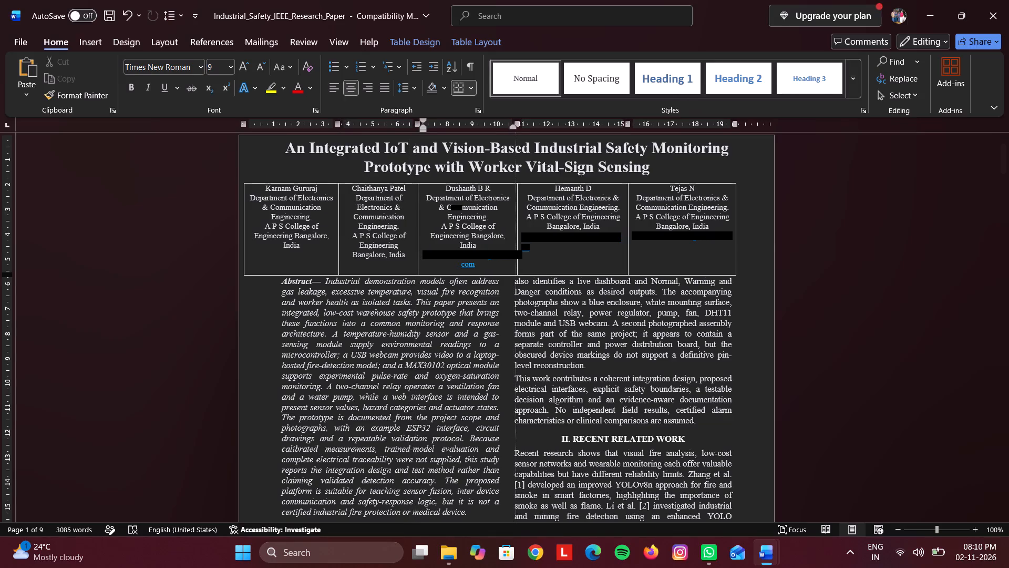
pyautogui.moveTo(517, 220); pyautogui.dragTo(527, 220)
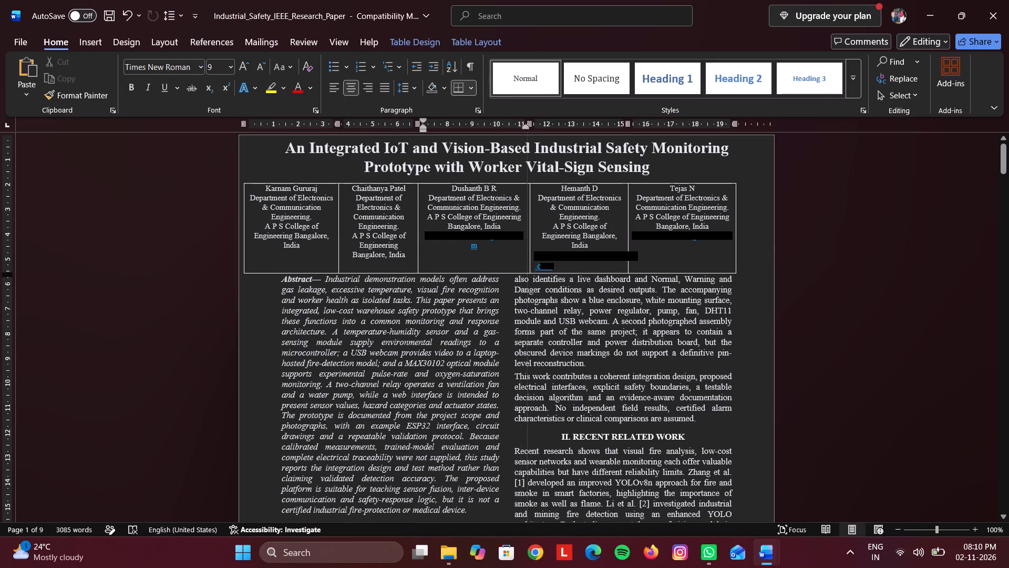
# Move the border between the fourth and fifth authors outward about 0.3 cm and the second–third author border outward about 0.7 cm.
pyautogui.moveTo(527, 220); pyautogui.dragTo(529, 220)
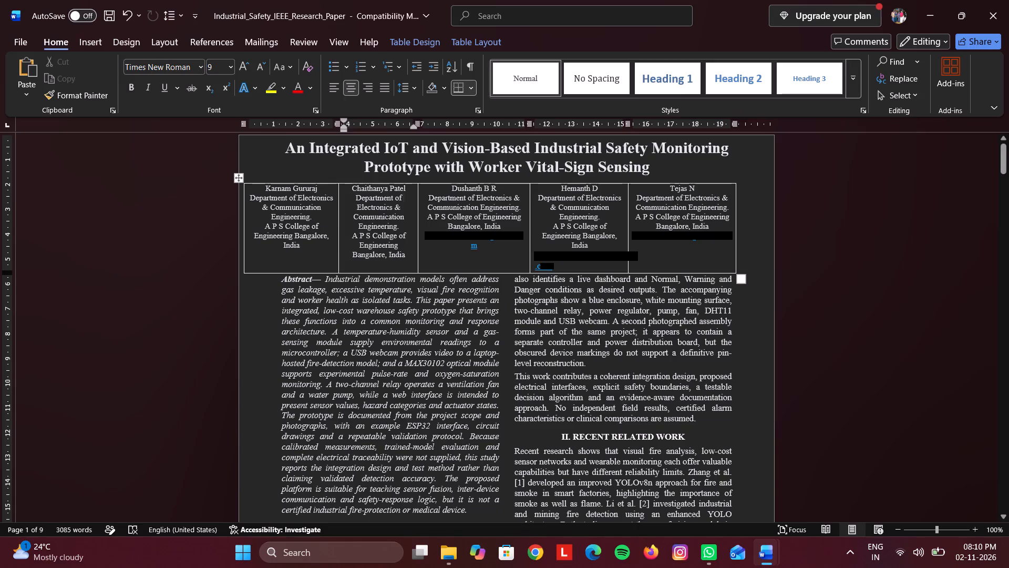
pyautogui.moveTo(628, 217); pyautogui.dragTo(633, 216)
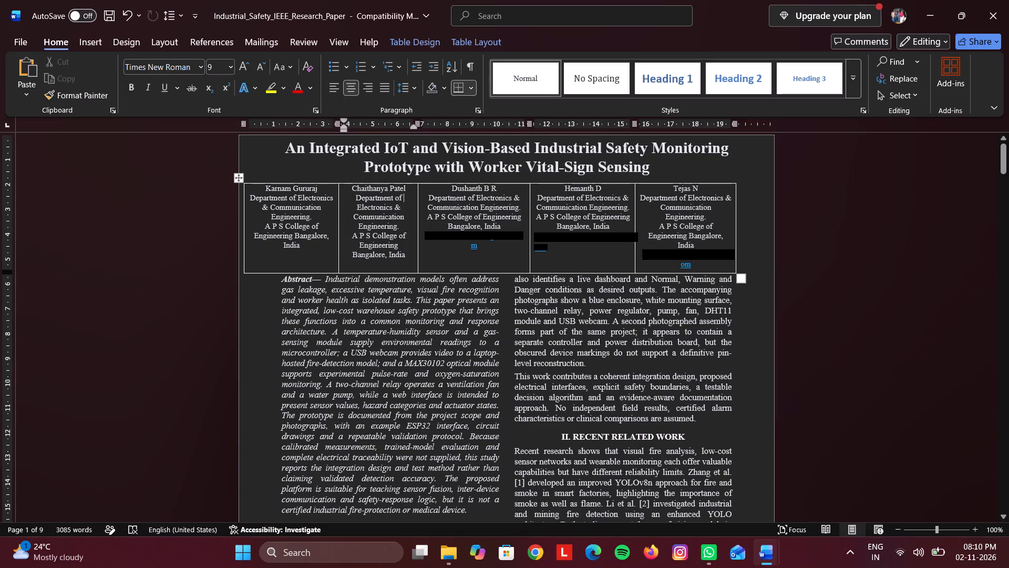
pyautogui.moveTo(418, 231); pyautogui.dragTo(435, 231)
pyautogui.click(405, 257)
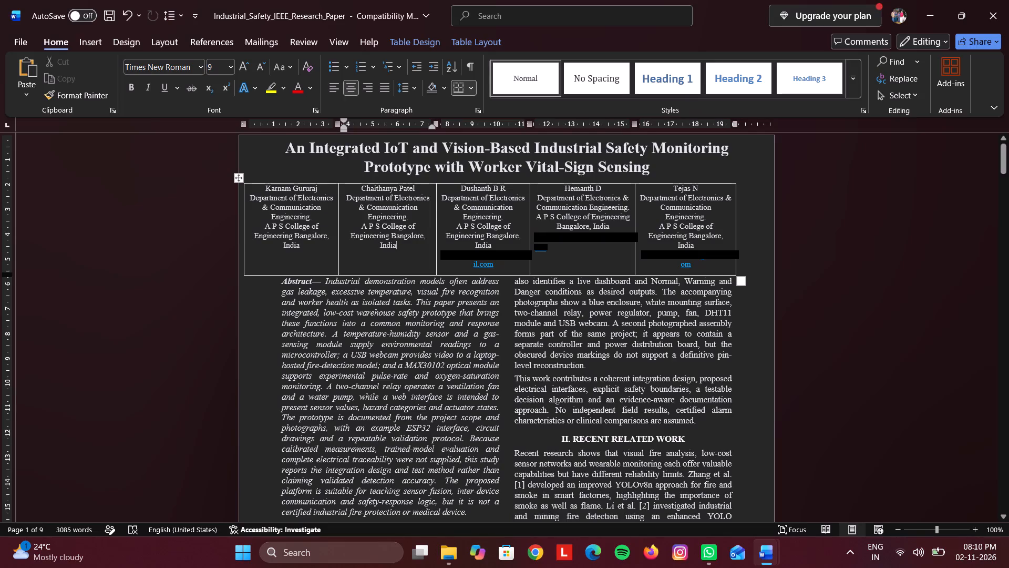
# Widen the fifth author's column by moving the table's outer border beside it outward by about 0.4 cm.
pyautogui.moveTo(735, 222); pyautogui.dragTo(741, 221)
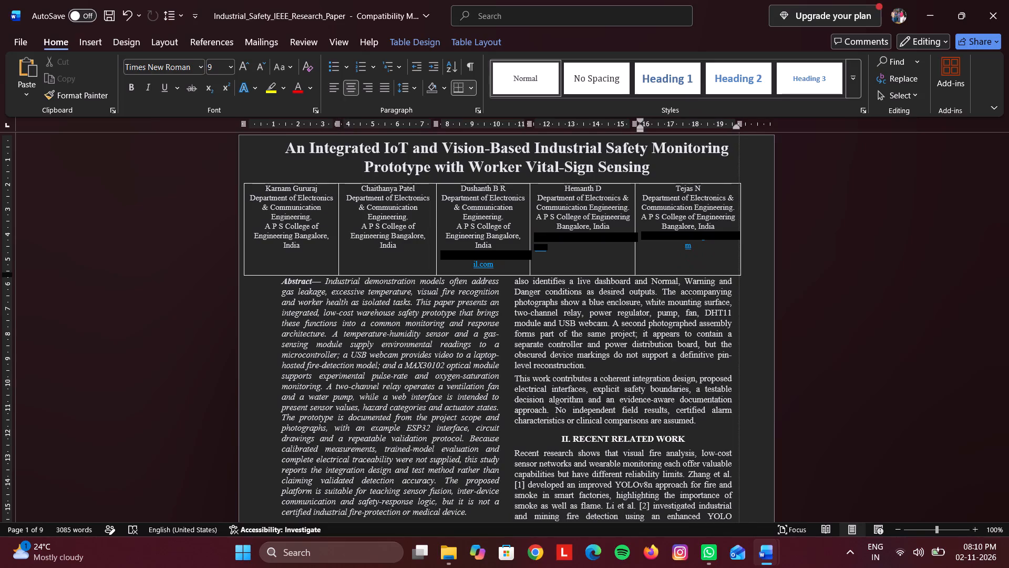
pyautogui.moveTo(741, 221); pyautogui.dragTo(749, 221)
pyautogui.moveTo(749, 221); pyautogui.dragTo(750, 221)
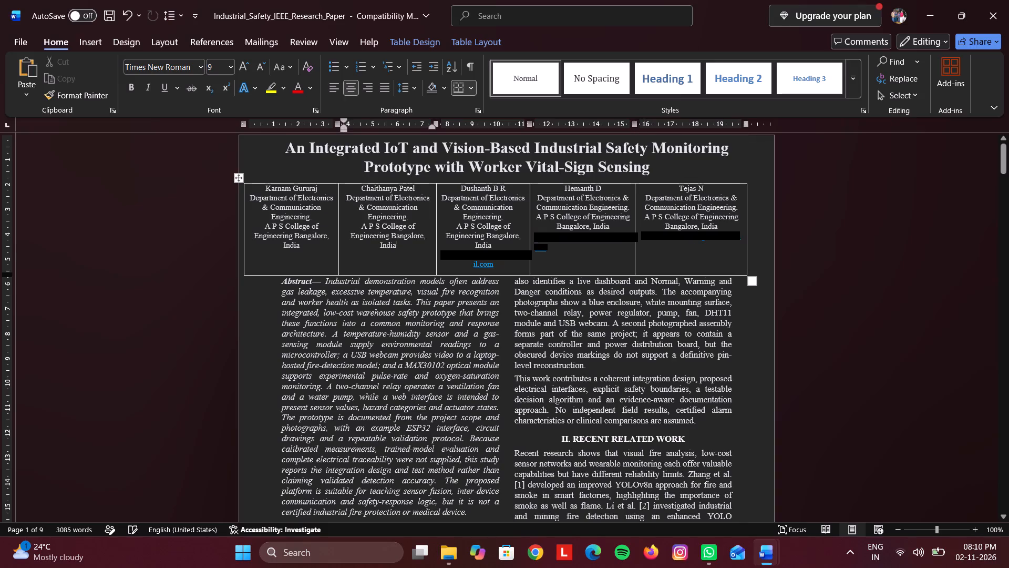
# Even out the author columns to about 4 cm each by shifting the inner borders, and move the first author's outer border inward about 0.5 cm.
pyautogui.moveTo(635, 228); pyautogui.dragTo(634, 228)
pyautogui.moveTo(634, 228); pyautogui.dragTo(643, 228)
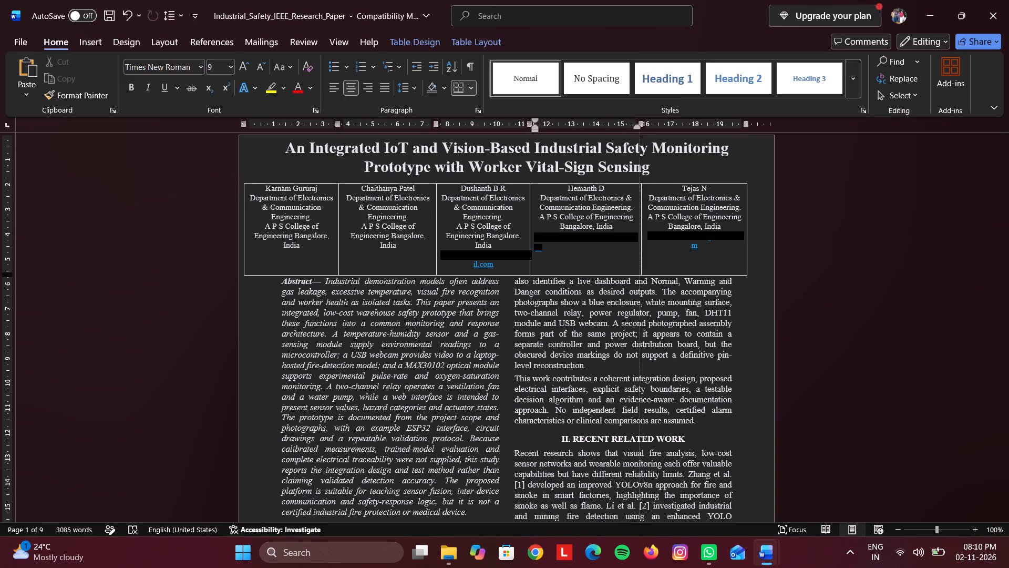
pyautogui.moveTo(643, 228); pyautogui.dragTo(648, 228)
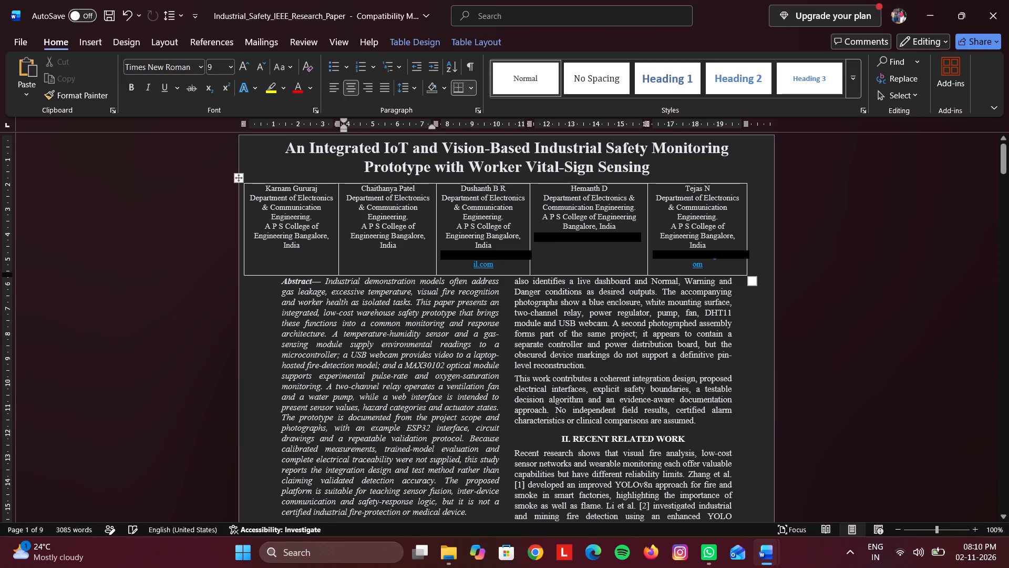
pyautogui.moveTo(530, 219); pyautogui.dragTo(545, 218)
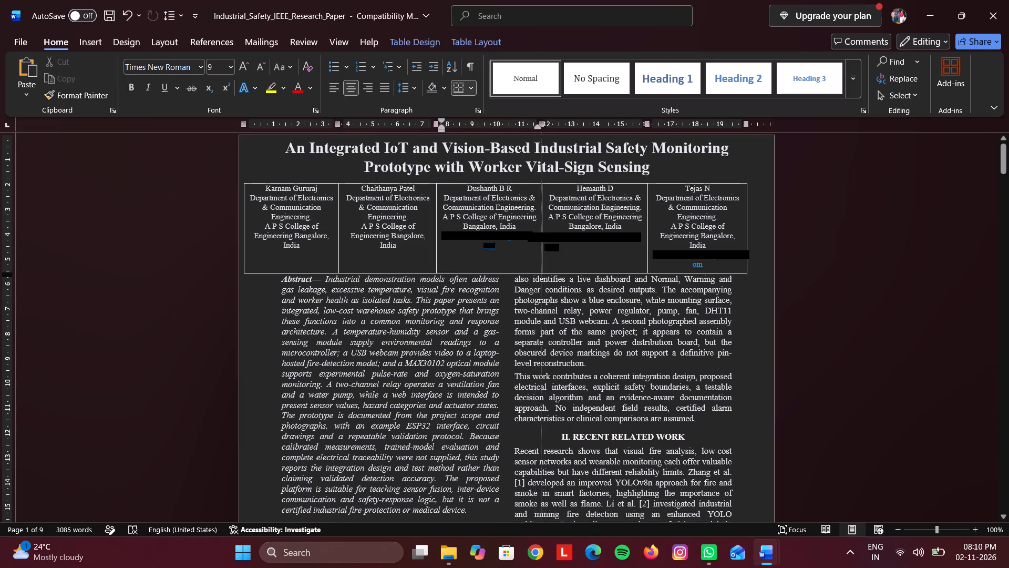
pyautogui.moveTo(545, 218); pyautogui.dragTo(547, 218)
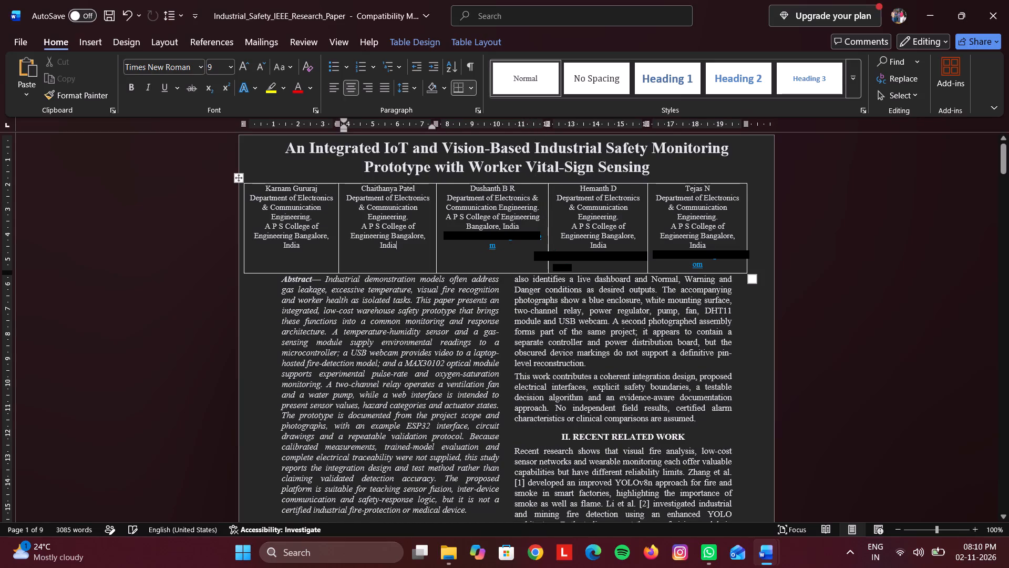
pyautogui.moveTo(436, 227); pyautogui.dragTo(449, 227)
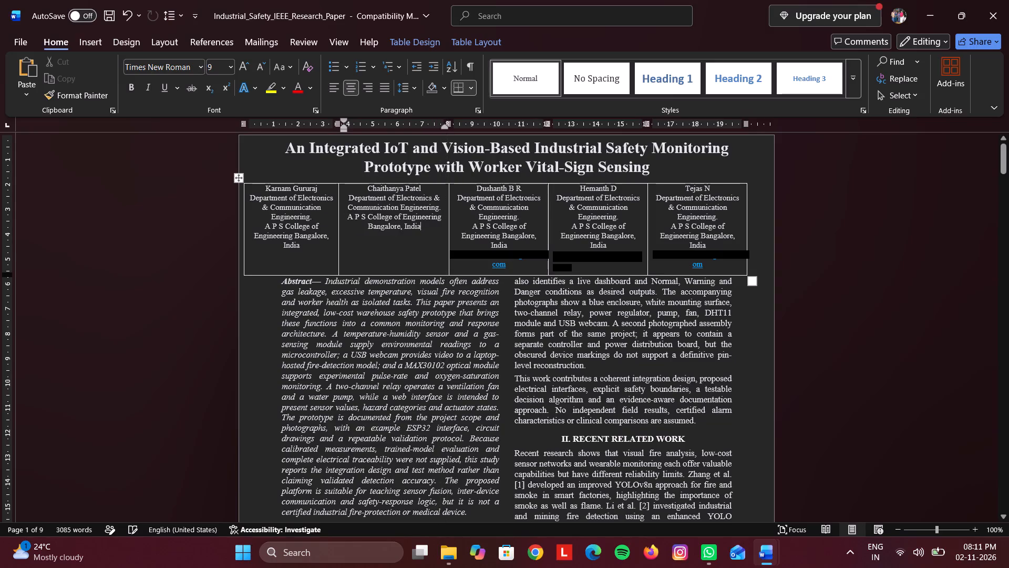
pyautogui.moveTo(338, 232); pyautogui.dragTo(349, 229)
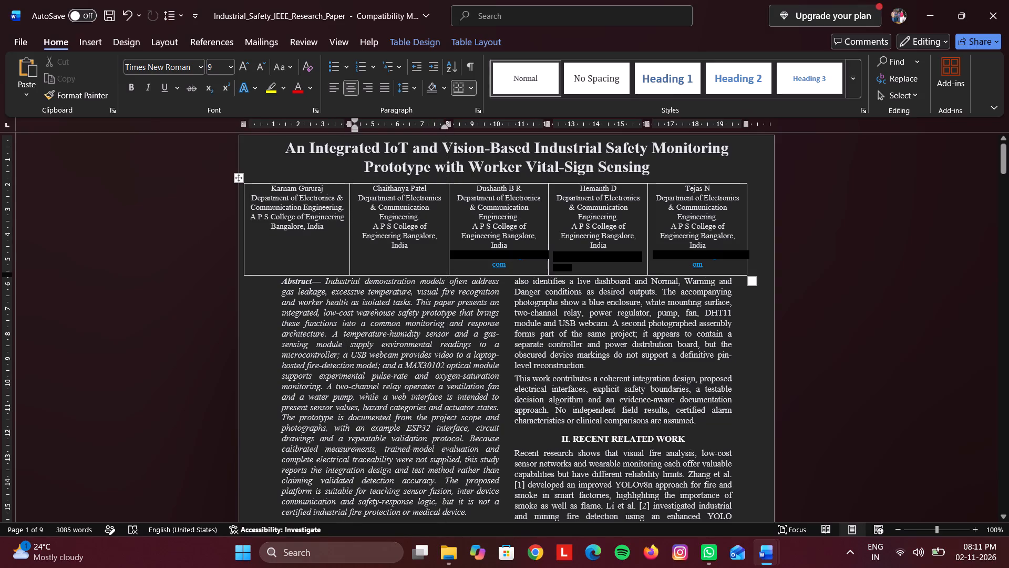
pyautogui.moveTo(243, 235); pyautogui.dragTo(257, 232)
pyautogui.click(419, 300)
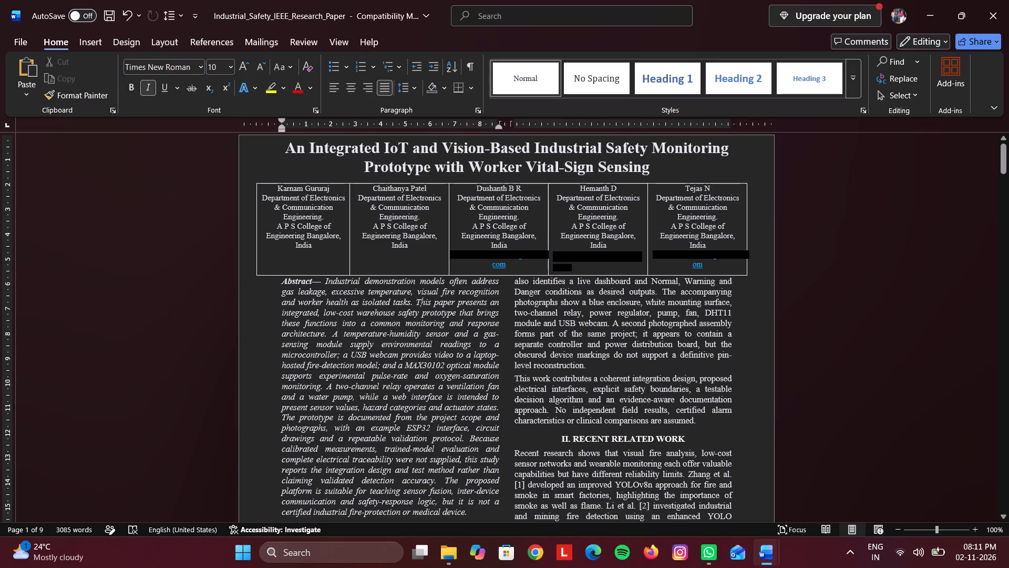
# Remove all borders from the whole five-author table with the No Border option.
pyautogui.scroll(-4, 496, 489)
pyautogui.scroll(6, 498, 491)
pyautogui.scroll(3, 241, 318)
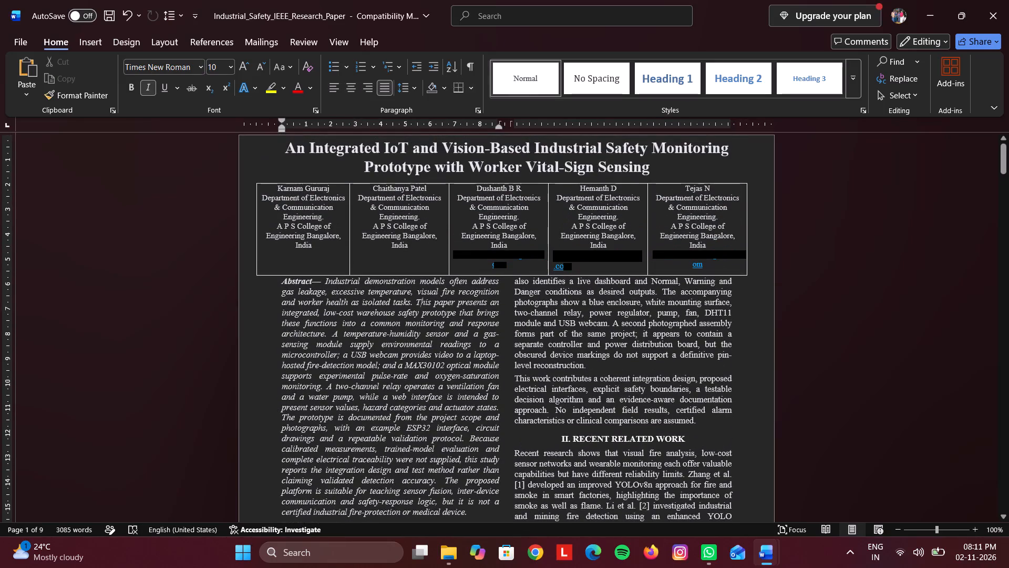
pyautogui.click(252, 177)
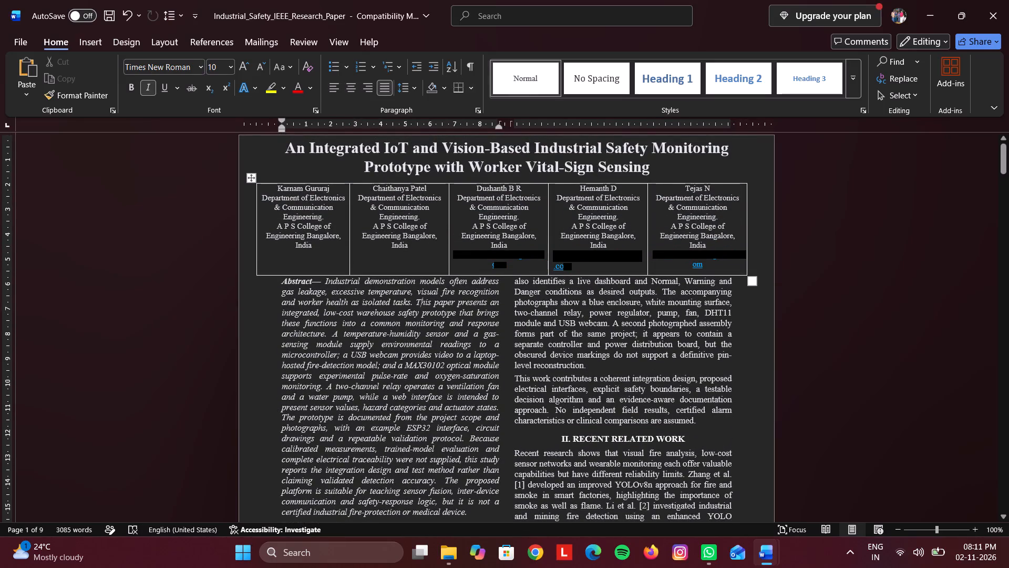
pyautogui.click(470, 87)
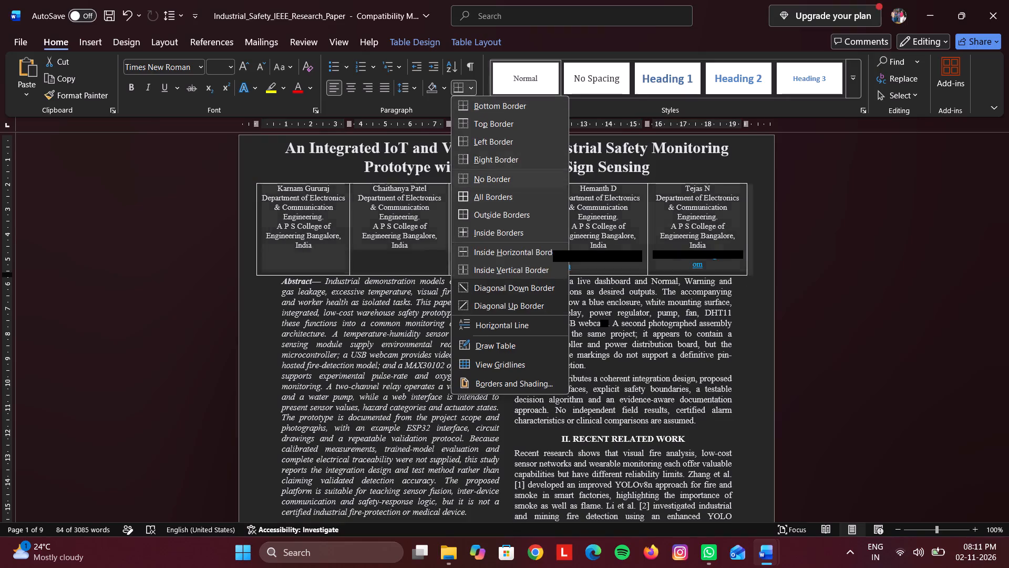
pyautogui.click(485, 179)
pyautogui.click(478, 302)
pyautogui.scroll(2, 478, 302)
pyautogui.scroll(-2, 478, 302)
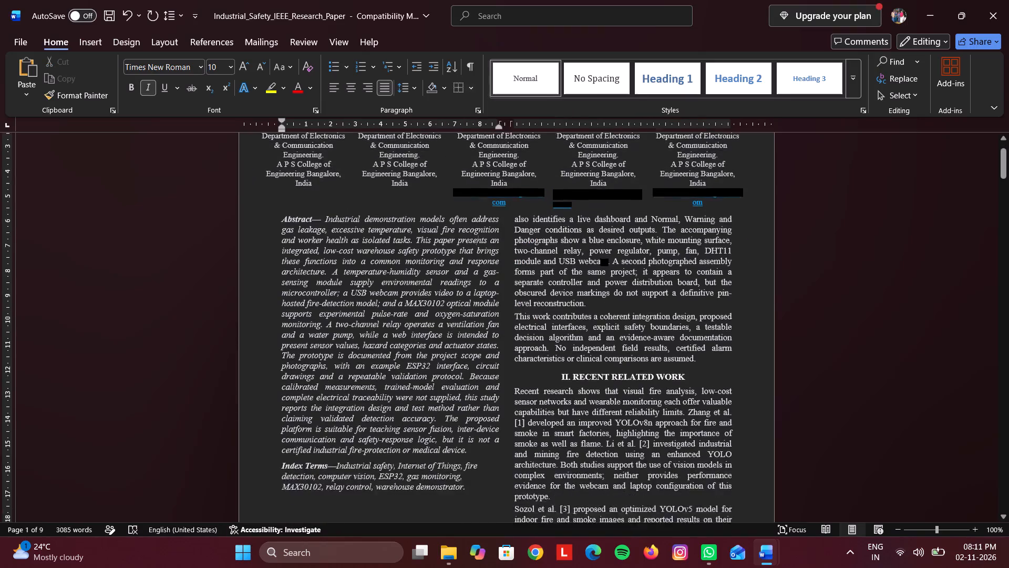
pyautogui.scroll(5, 478, 302)
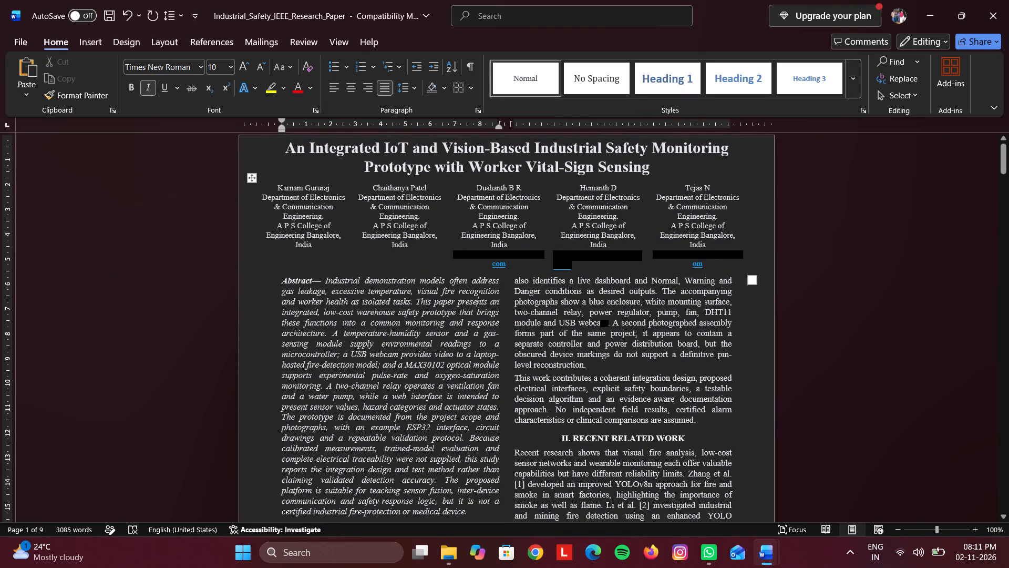
# Delete the empty line between the index terms and the I. INTRODUCTION heading.
pyautogui.scroll(-12, 491, 380)
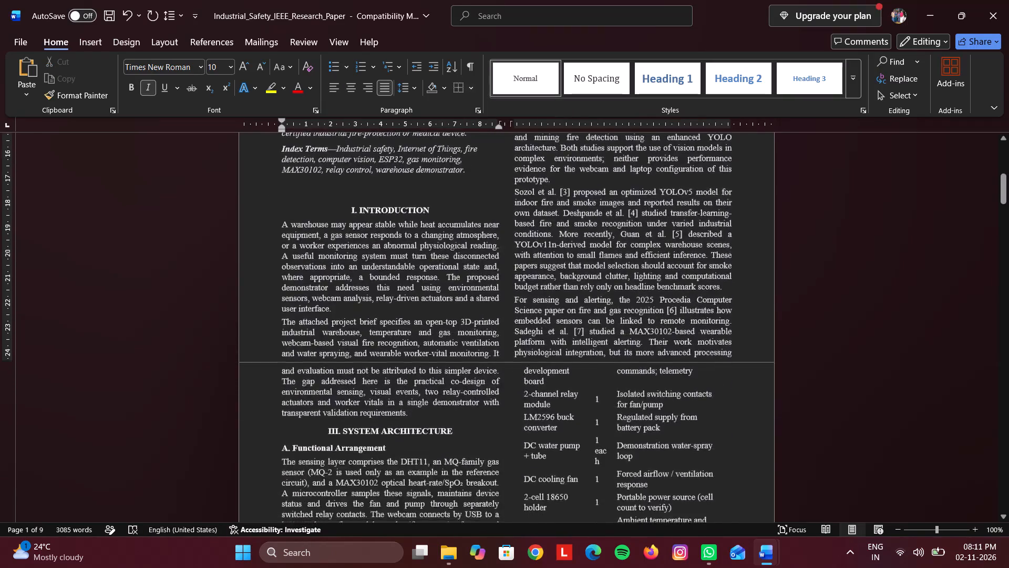
pyautogui.scroll(4, 491, 380)
pyautogui.click(393, 321)
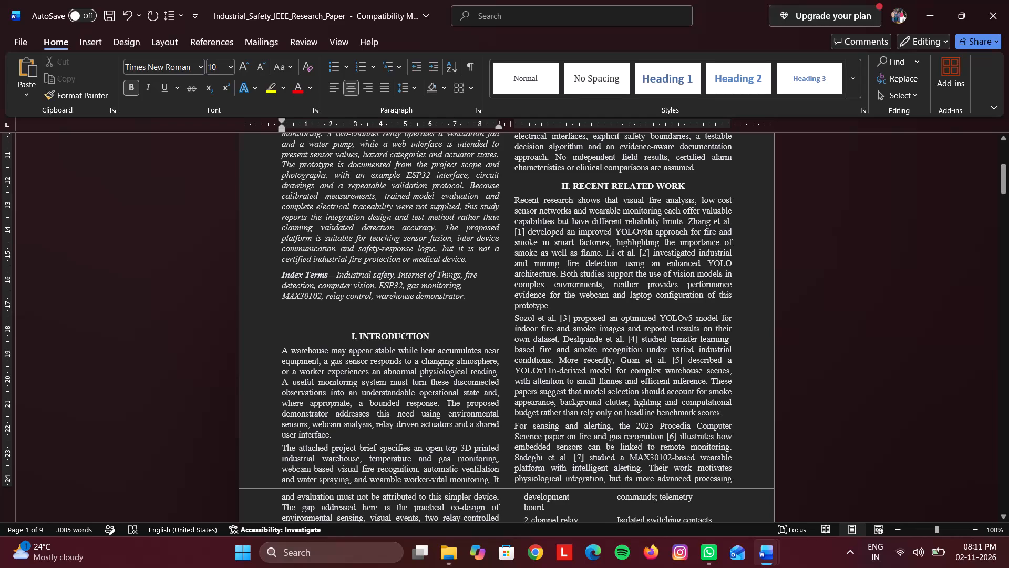
pyautogui.press('Delete')
# Look through the paper's sections, component tables, figures and appendices to check the layout.
pyautogui.scroll(-9, 588, 381)
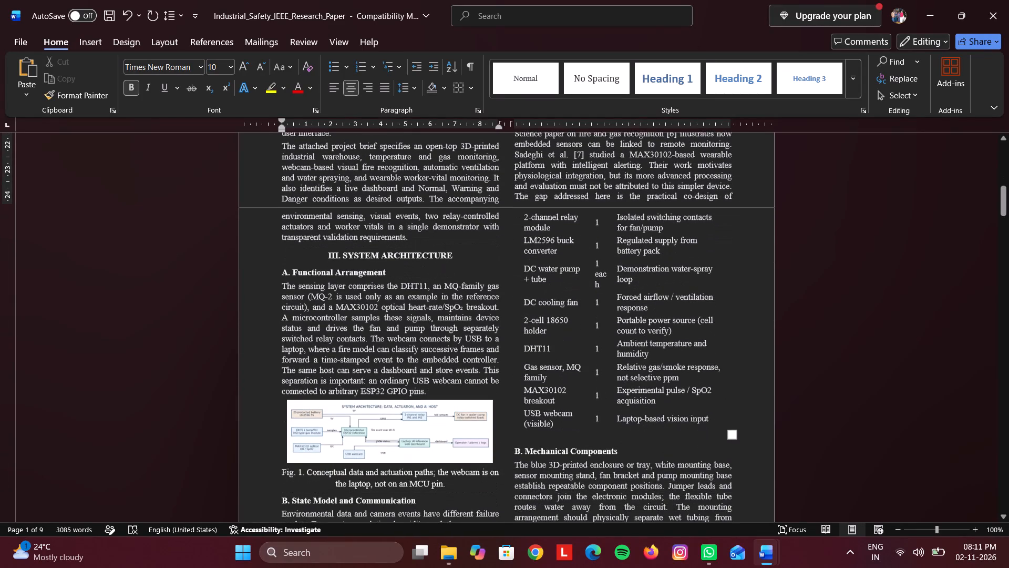
pyautogui.scroll(-18, 591, 382)
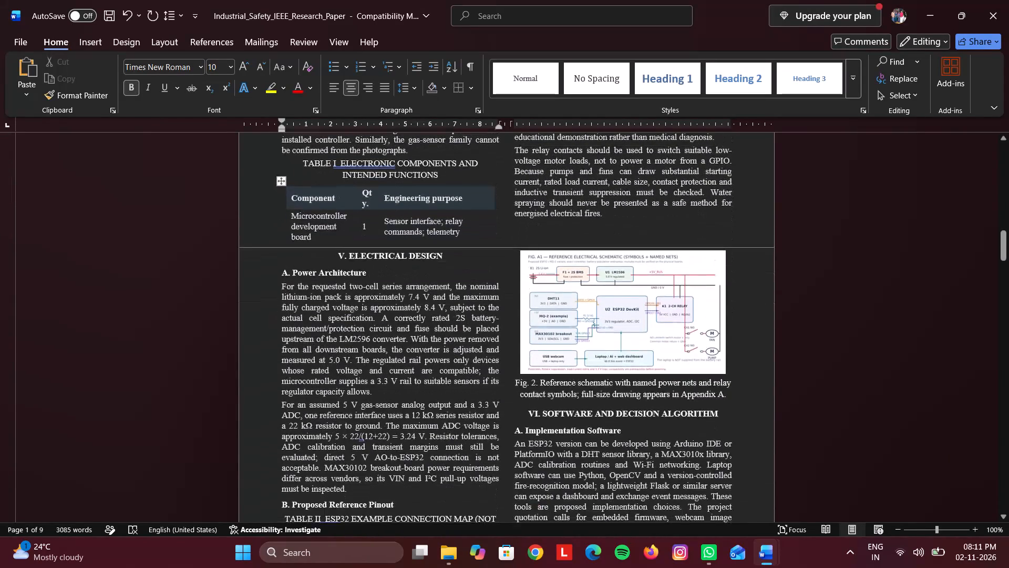
pyautogui.scroll(6, 589, 382)
pyautogui.scroll(-2, 589, 382)
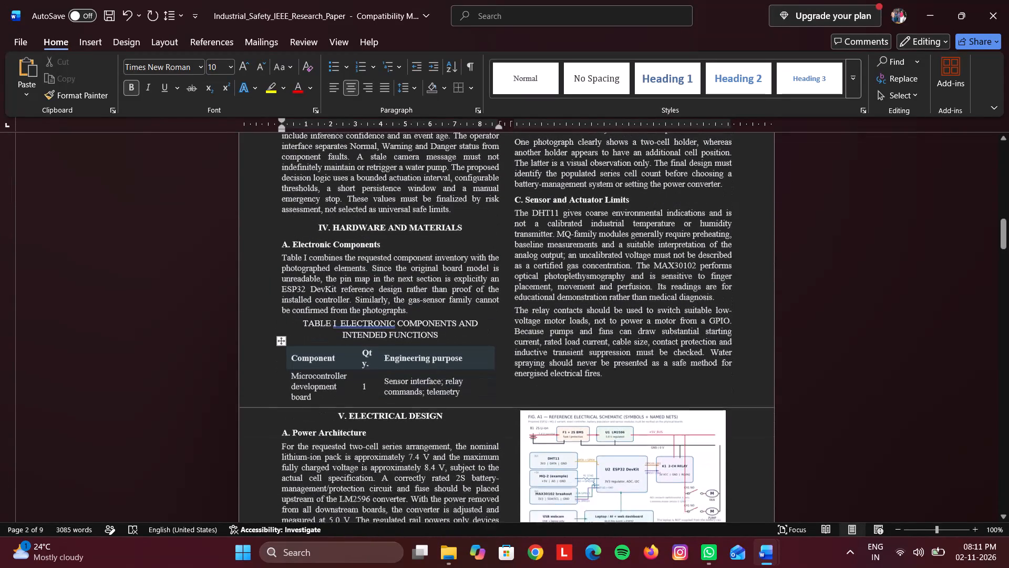
pyautogui.scroll(-3, 589, 382)
pyautogui.scroll(11, 589, 382)
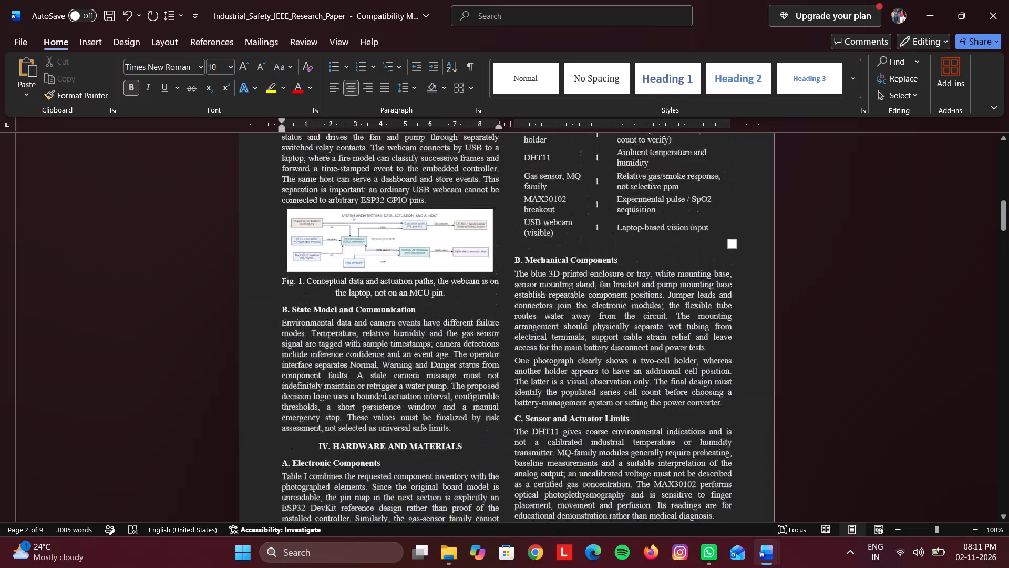
pyautogui.scroll(14, 594, 354)
pyautogui.scroll(-5, 594, 354)
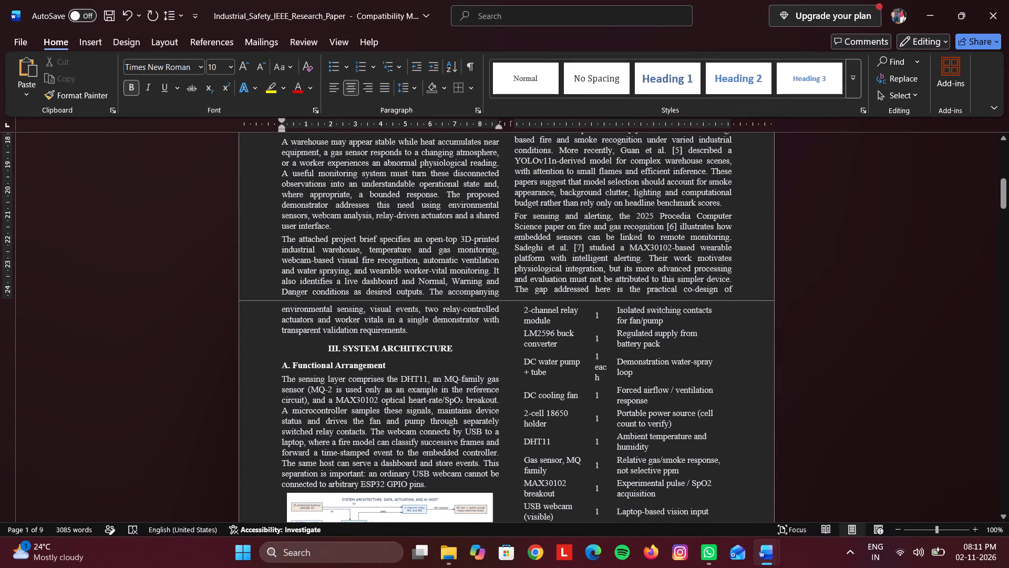
pyautogui.scroll(-13, 304, 333)
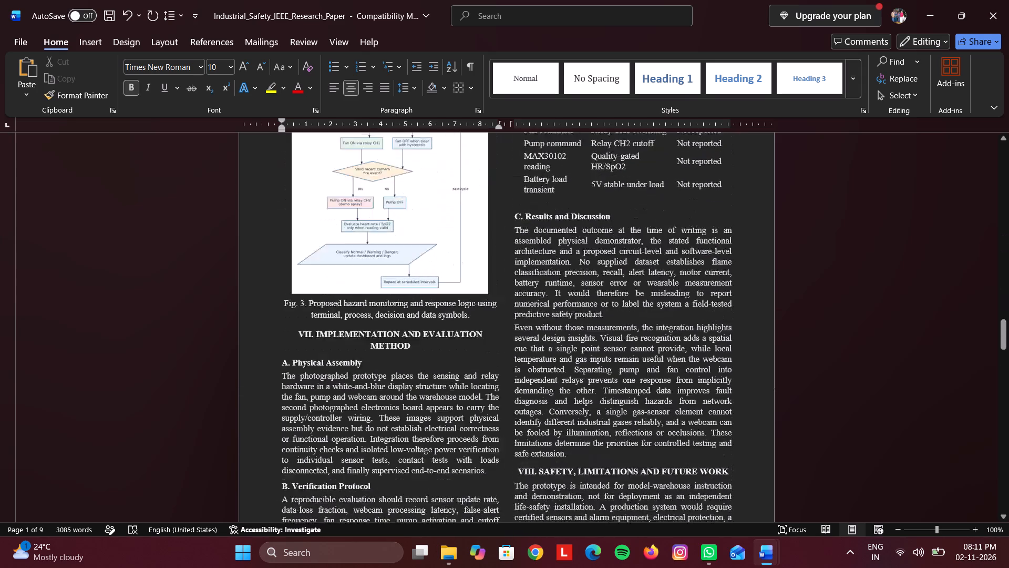
pyautogui.scroll(-4, 304, 333)
pyautogui.scroll(3, 304, 333)
pyautogui.scroll(-1, 304, 333)
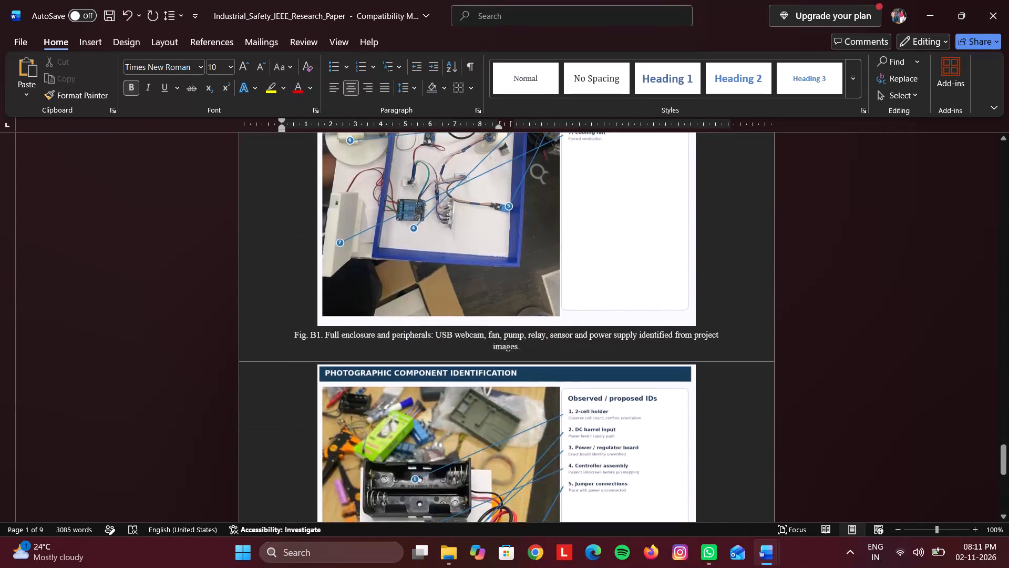
pyautogui.scroll(5, 304, 333)
pyautogui.scroll(-13, 304, 333)
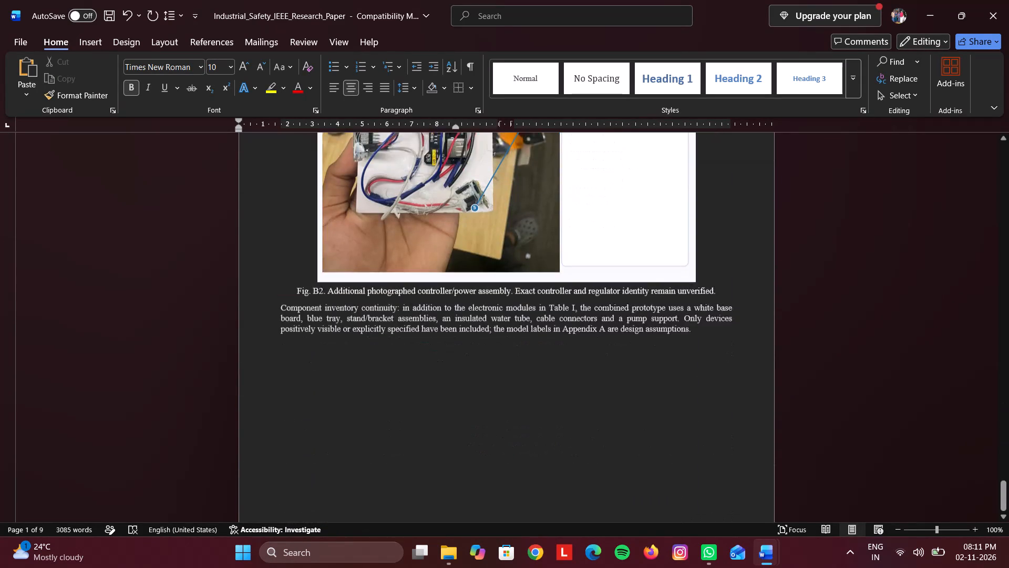
pyautogui.scroll(-7, 304, 333)
pyautogui.scroll(6, 304, 333)
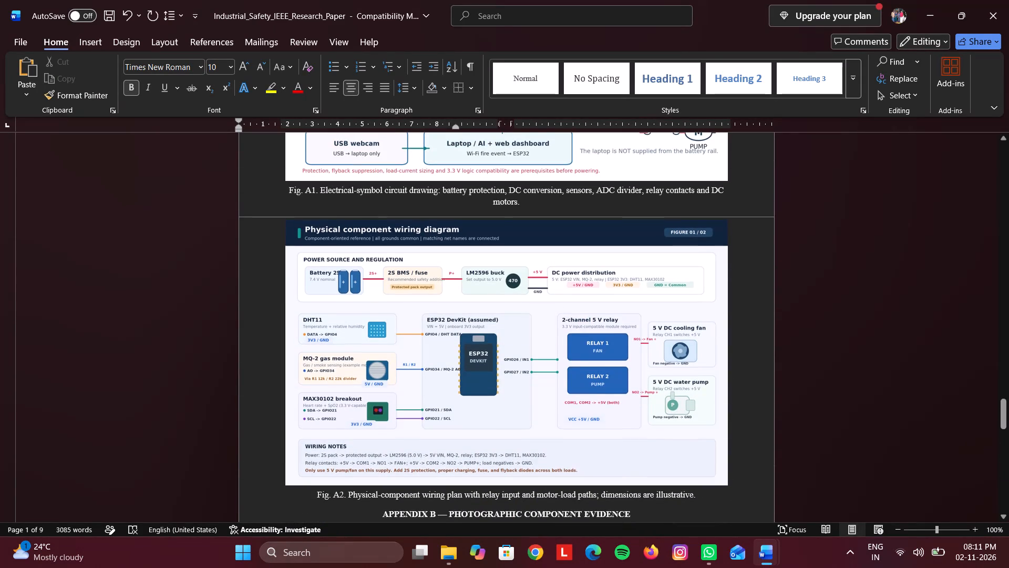
# Examine the Fig. A2 wiring diagram, the title block, the references and the Appendix B photographs once more.
pyautogui.click(304, 333)
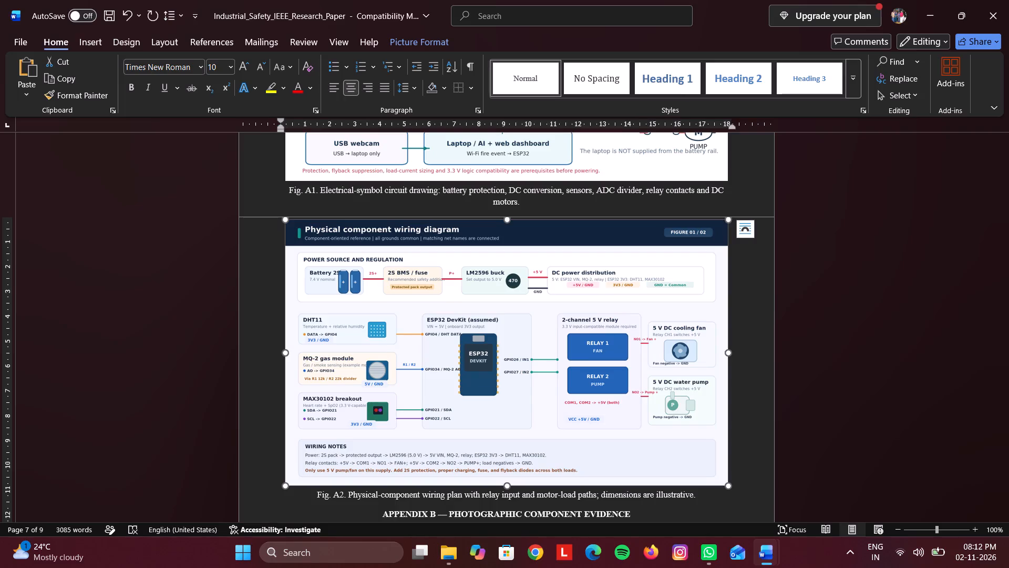
pyautogui.scroll(-7, 385, 445)
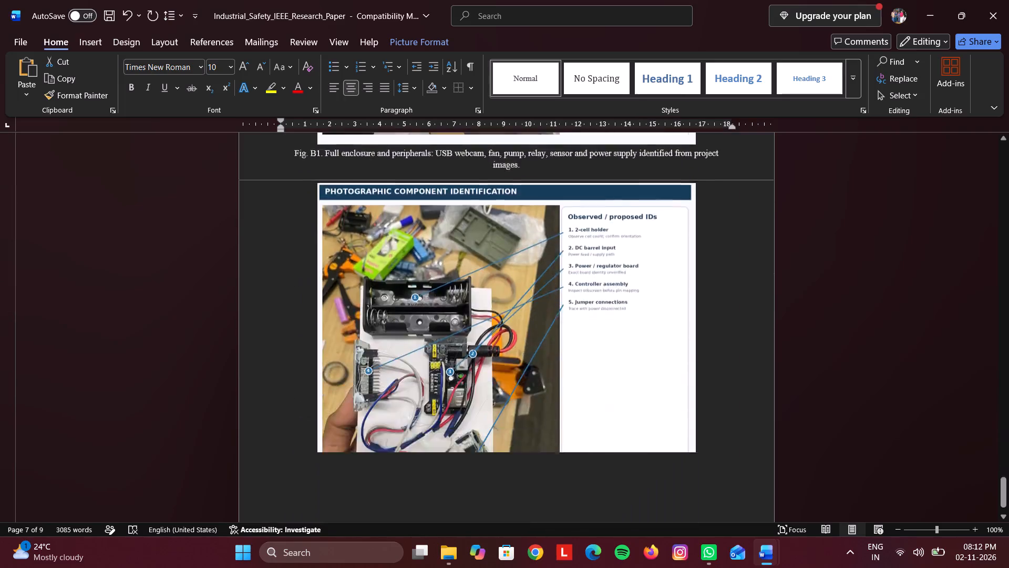
pyautogui.scroll(-1, 385, 445)
pyautogui.scroll(15, 385, 445)
pyautogui.scroll(19, 385, 445)
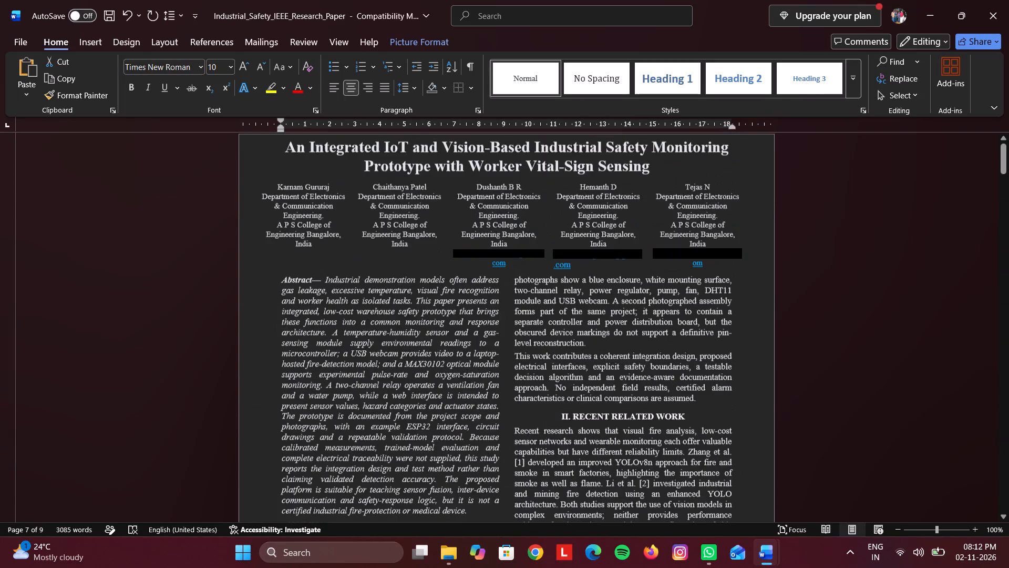
pyautogui.scroll(-11, 385, 445)
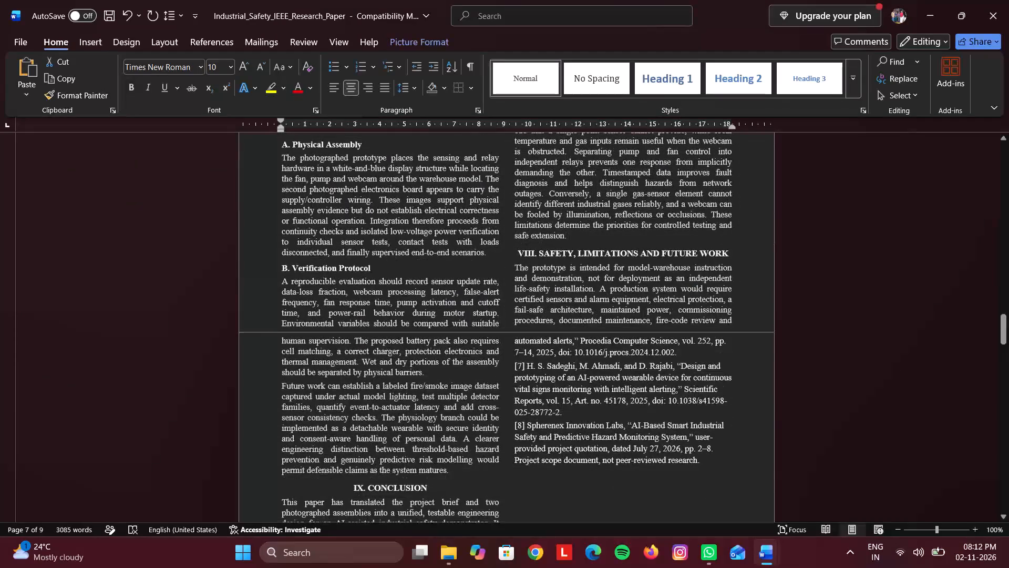
pyautogui.scroll(4, 385, 445)
pyautogui.scroll(-3, 385, 445)
pyautogui.scroll(-1, 425, 338)
pyautogui.scroll(-8, 465, 238)
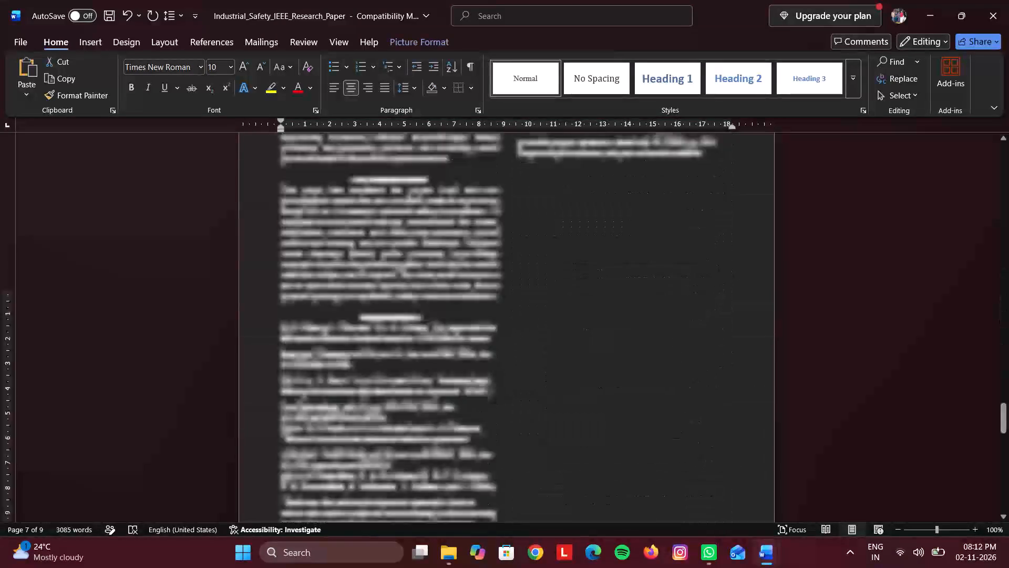
pyautogui.scroll(-1, 465, 238)
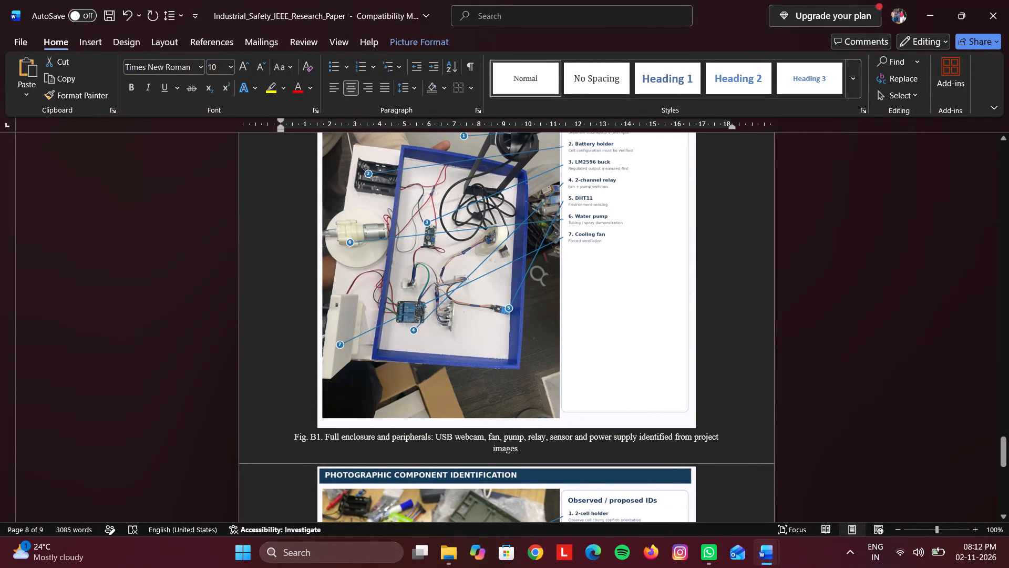
# Save the paper as a Word Document named Industrial_Safety_IEEE_Research_Paper in the Downloads folder.
pyautogui.click(14, 40)
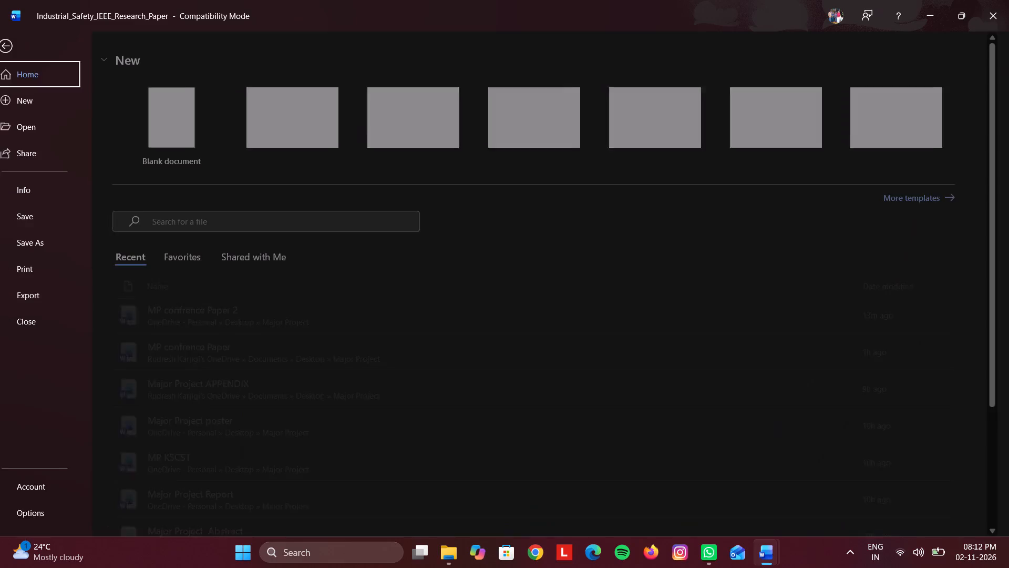
pyautogui.click(55, 242)
pyautogui.click(159, 351)
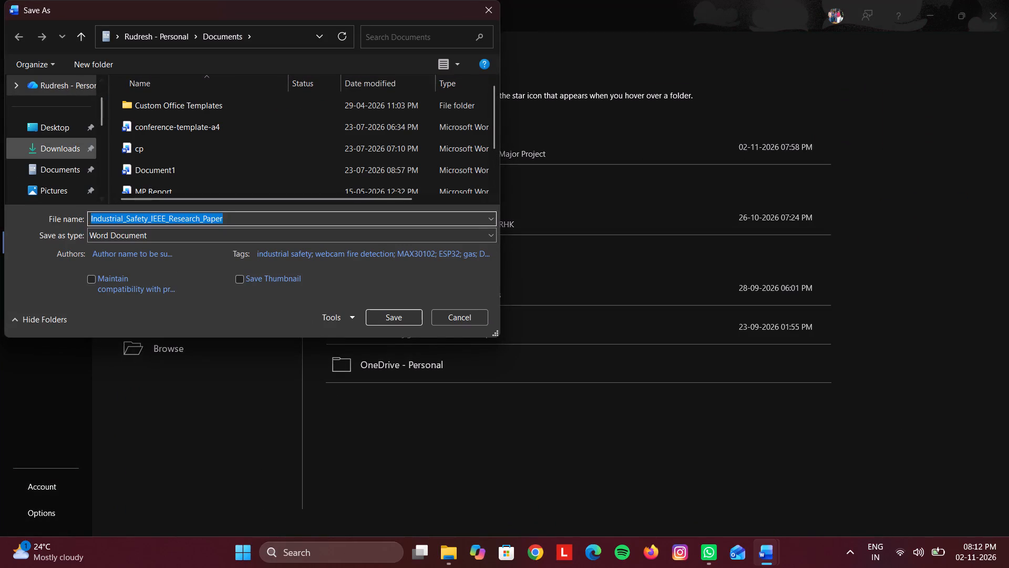
pyautogui.click(59, 154)
pyautogui.click(397, 322)
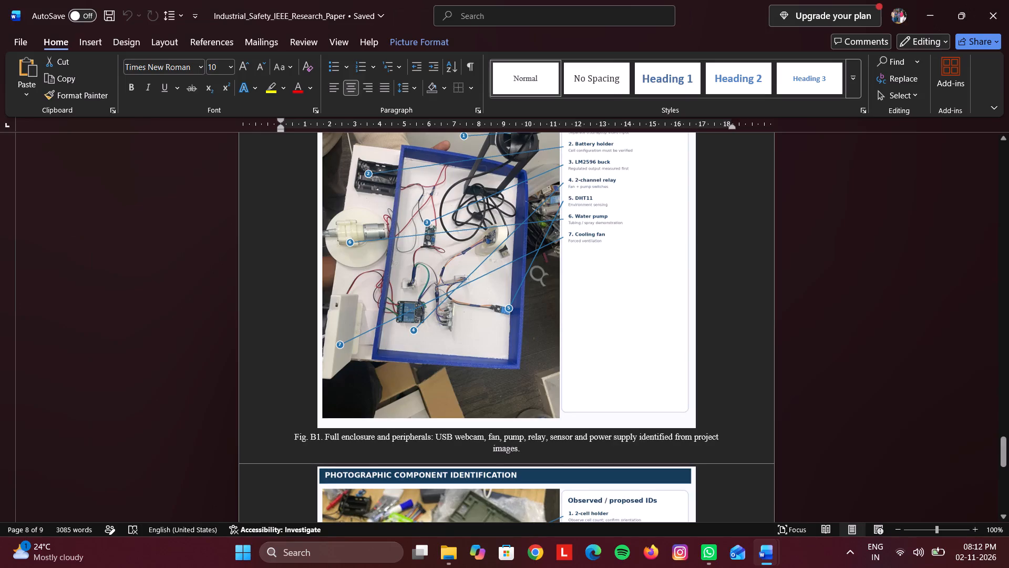
# Close the saved industrial safety paper.
pyautogui.moveTo(994, 25); pyautogui.dragTo(994, 29)
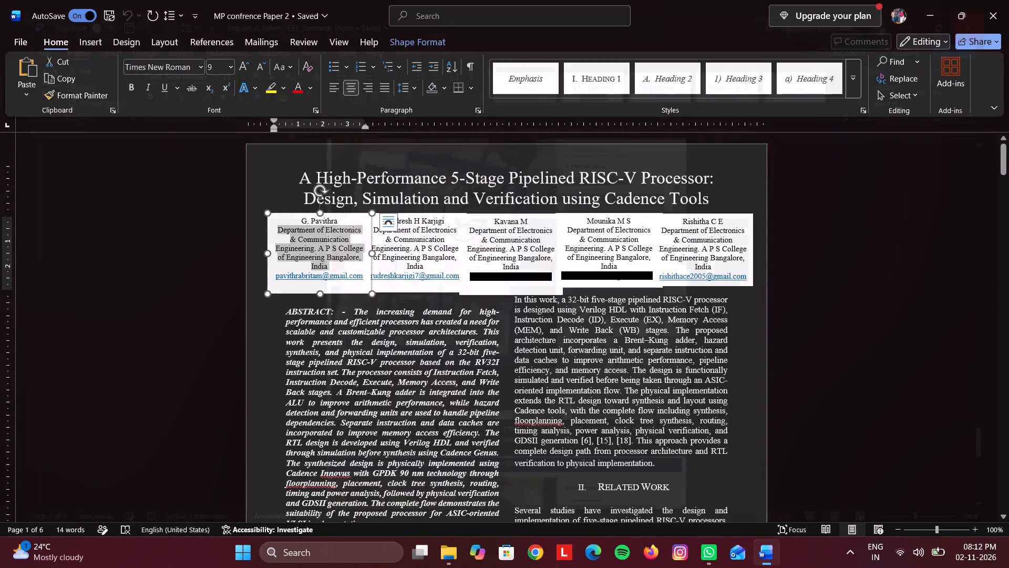